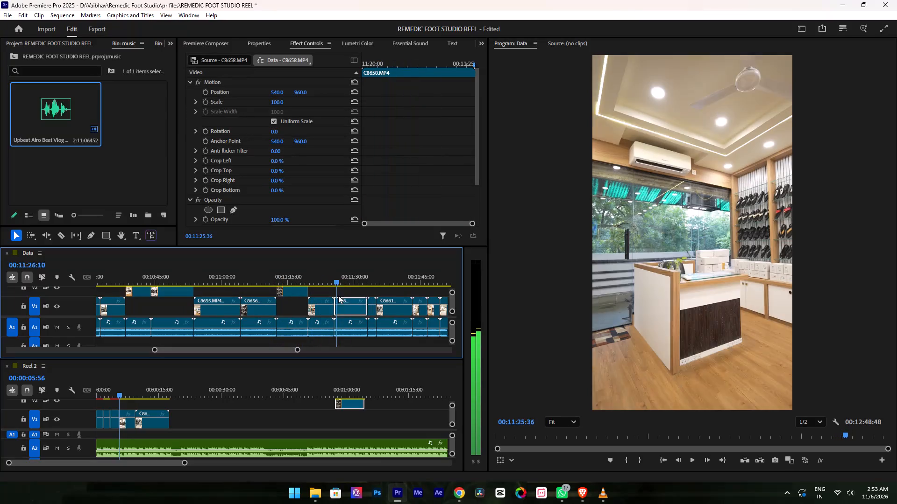
Copy slipper-shelf clip C8668 from Data into Reel 2 above V1 at about 50 s, and raise its Data original one video track.
scroll(380, 304, "down", 12, "alt")
scroll(301, 315, "up", 6)
scroll(322, 312, "down", 6)
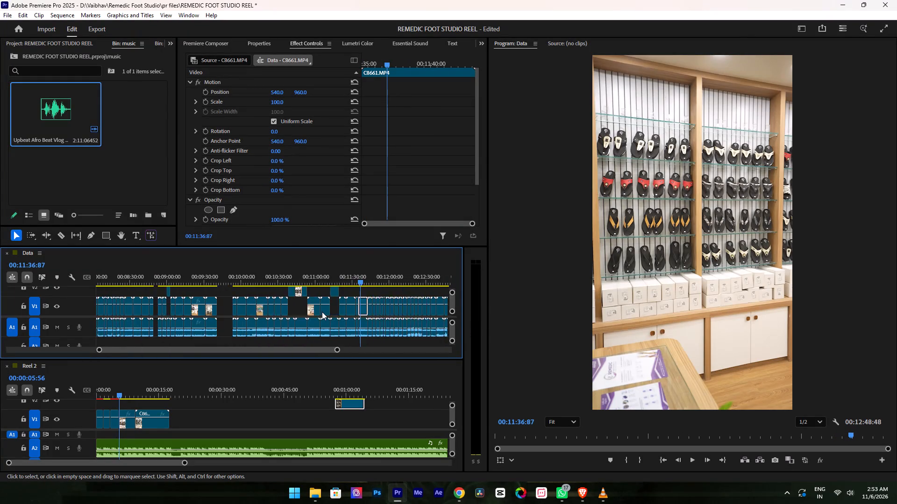
scroll(322, 312, "down", 5)
scroll(301, 315, "up", 12, "alt")
scroll(314, 310, "down", 10, "alt")
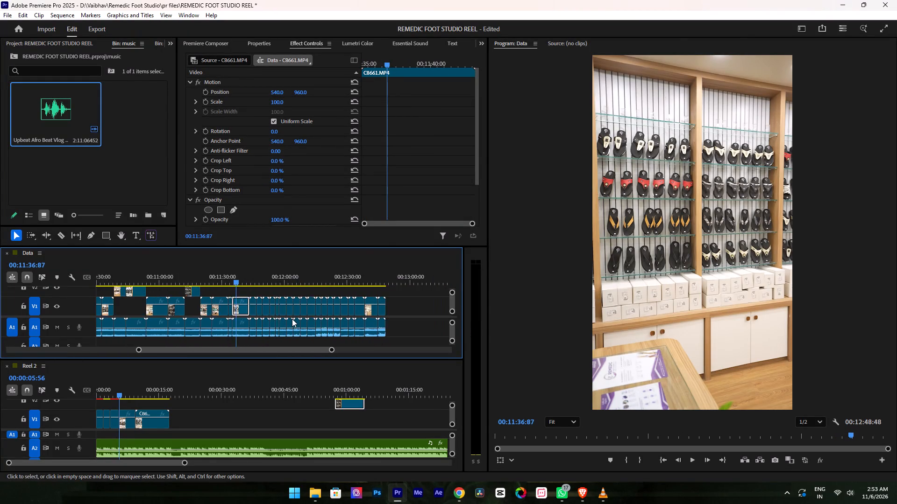
scroll(292, 319, "up", 6, "alt")
left_click_drag(226, 276, 235, 288)
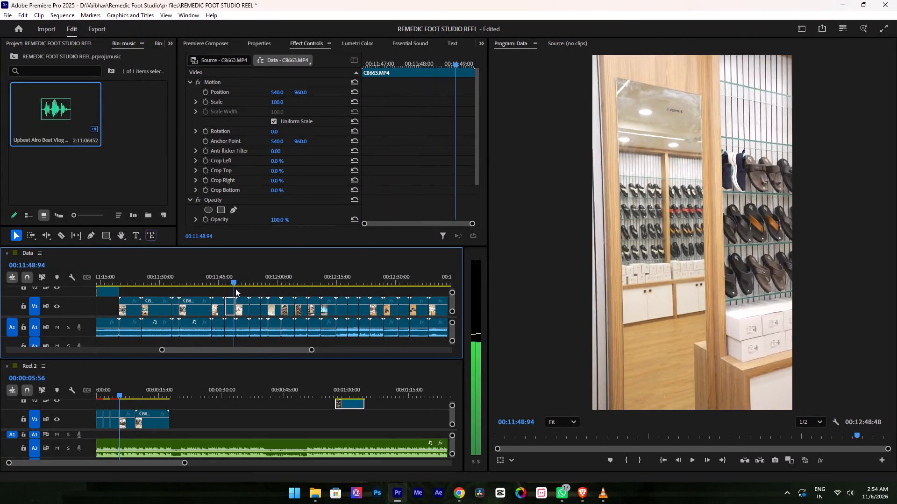
left_click_drag(235, 288, 261, 294)
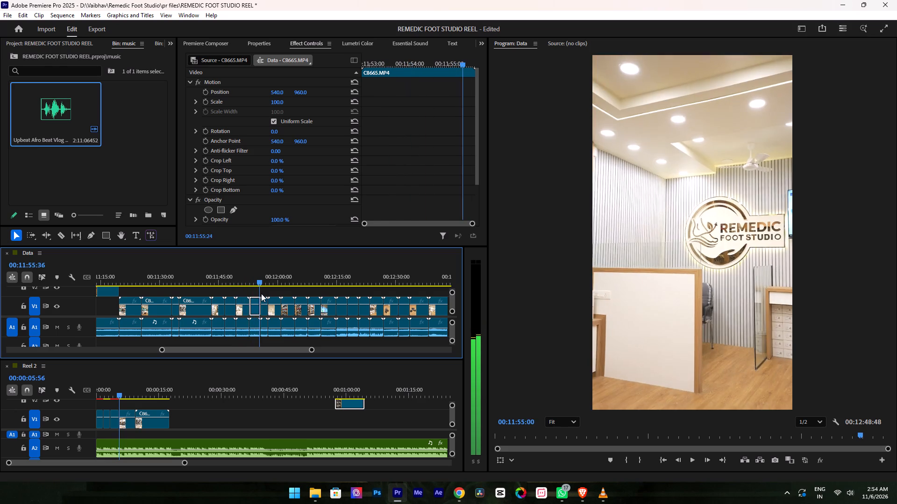
left_click_drag(261, 294, 287, 291)
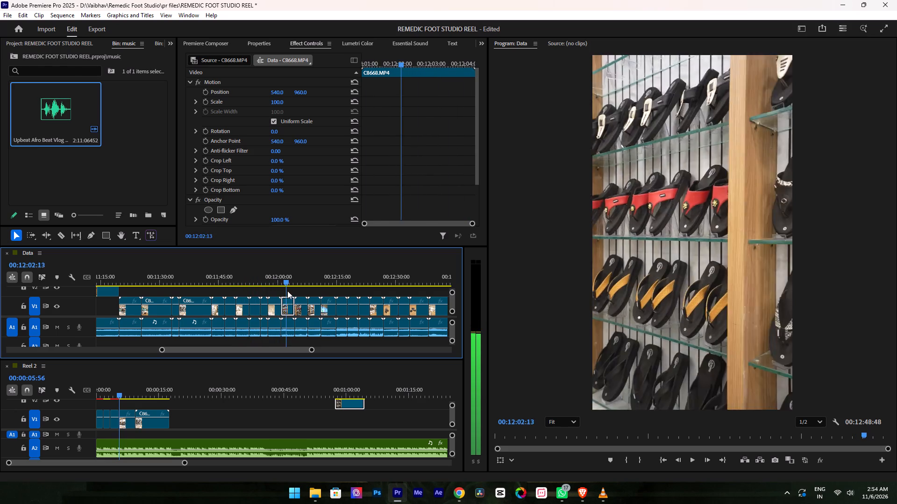
left_click_drag(287, 291, 289, 288)
left_click_drag(288, 310, 311, 409)
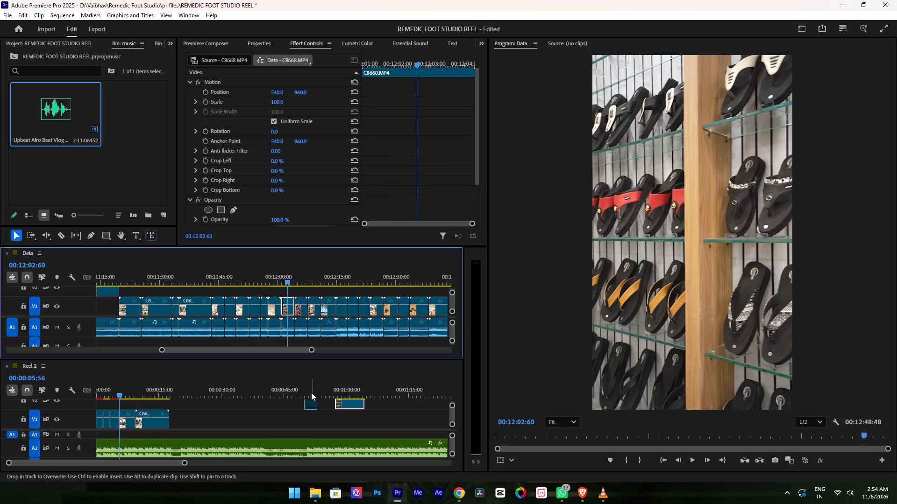
left_click_drag(287, 299, 287, 293)
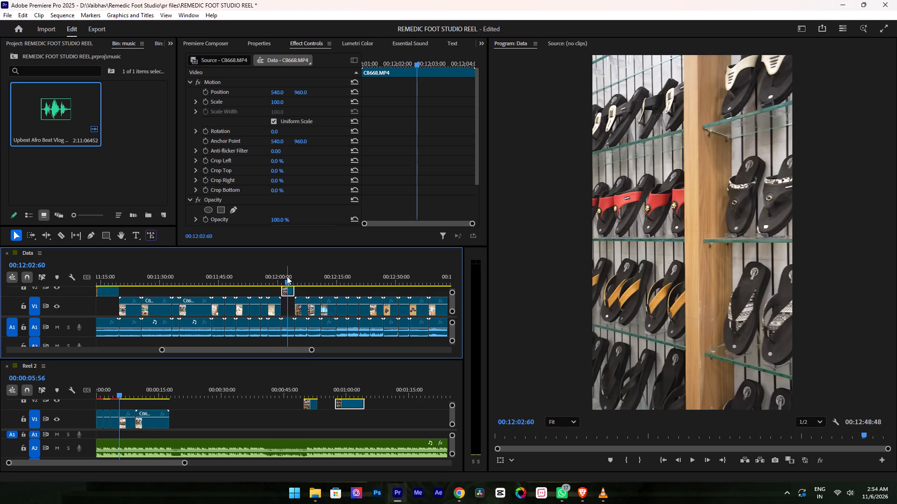
Copy shelf clip C8670 from Data into Reel 2 above V1 at about 43 s, and raise its Data original one video track.
left_click_drag(287, 266, 315, 289)
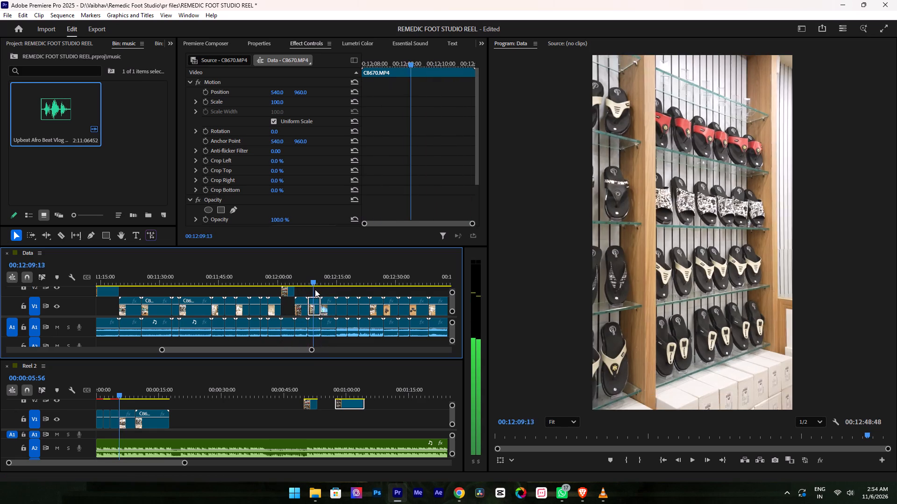
left_click_drag(315, 289, 319, 291)
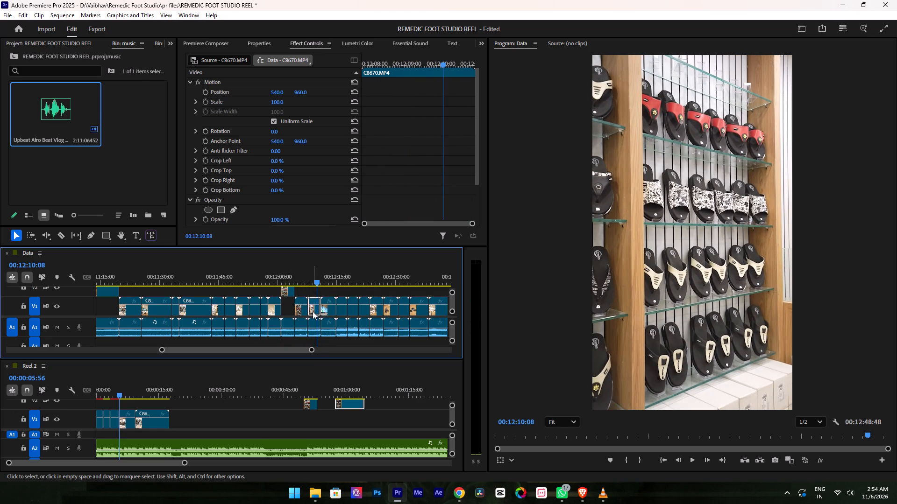
left_click_drag(313, 311, 281, 406)
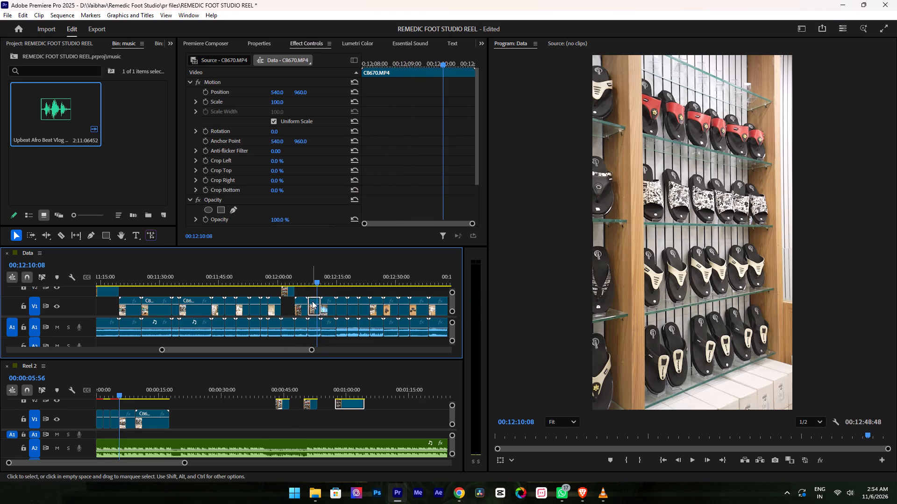
left_click_drag(313, 301, 312, 294)
Copy the foot-pressure screen clip C8671 from Data into Reel 2, on the track above V1 at about 34 s.
left_click_drag(302, 273, 323, 279)
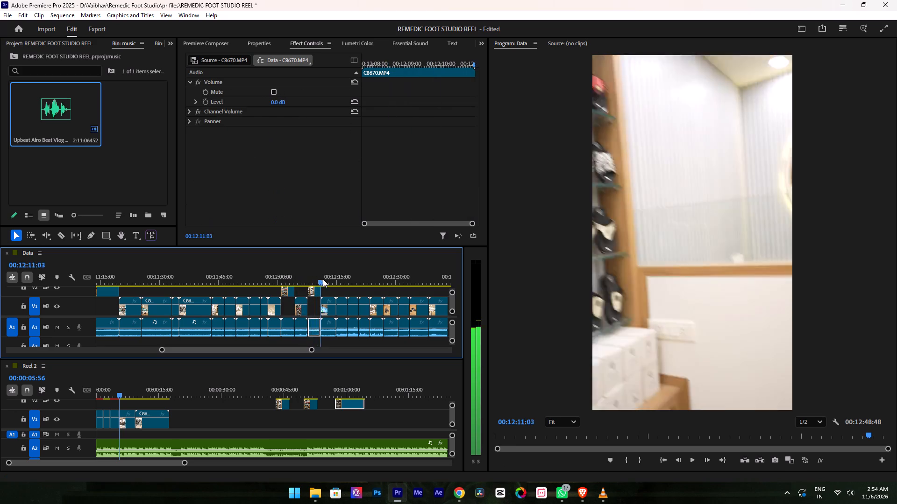
left_click_drag(323, 279, 333, 282)
scroll(337, 314, "up", 6)
scroll(340, 313, "down", 2)
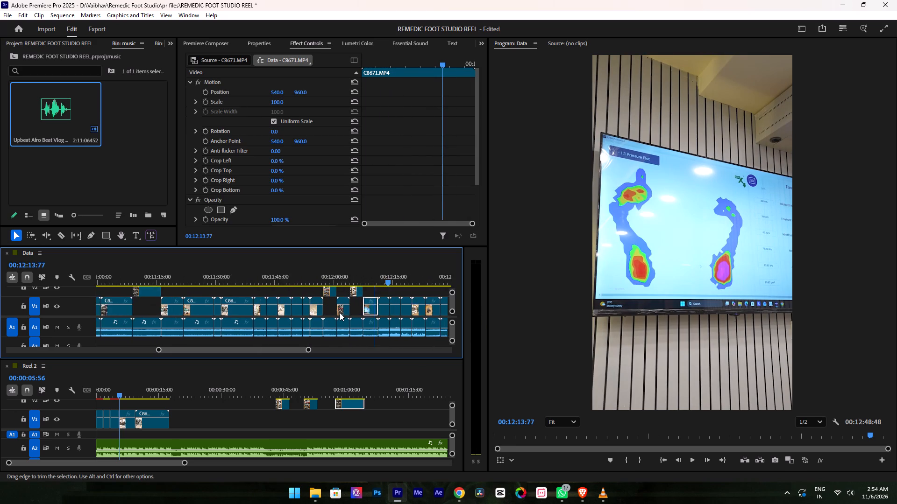
scroll(340, 313, "down", 6)
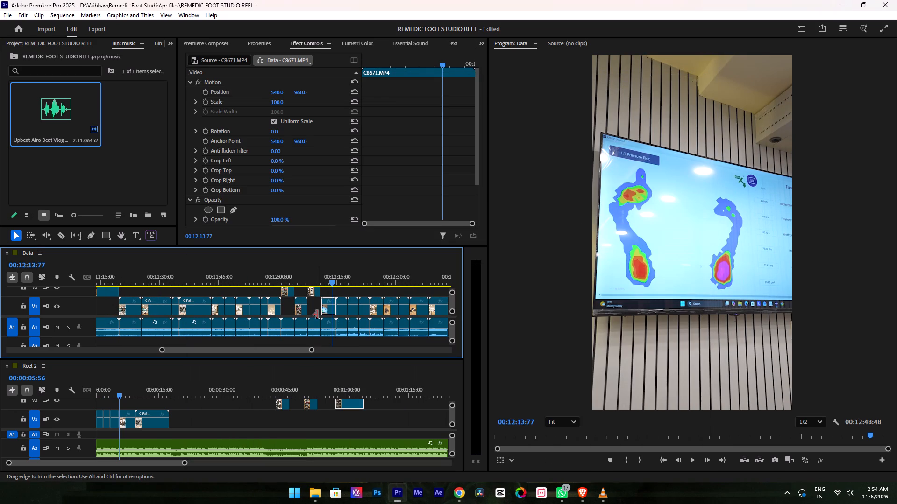
scroll(313, 313, "up", 10, "alt")
scroll(327, 309, "down", 5)
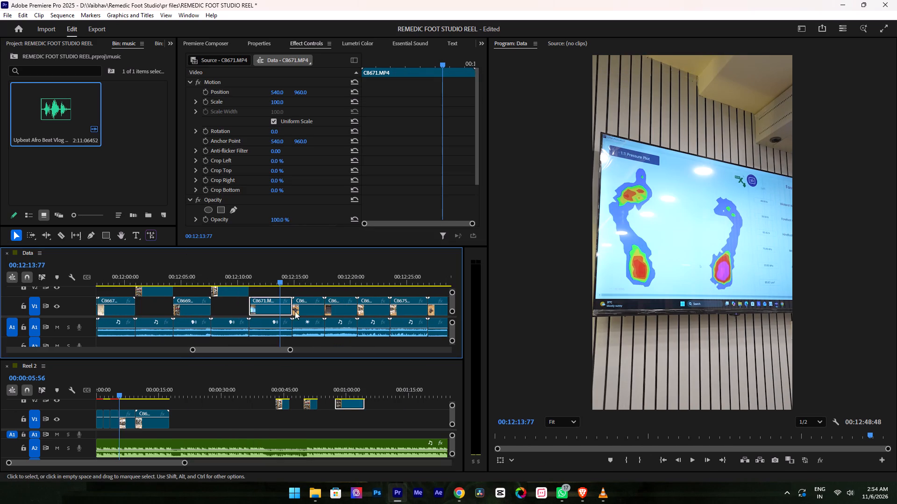
scroll(295, 311, "down", 2)
left_click_drag(219, 276, 261, 287)
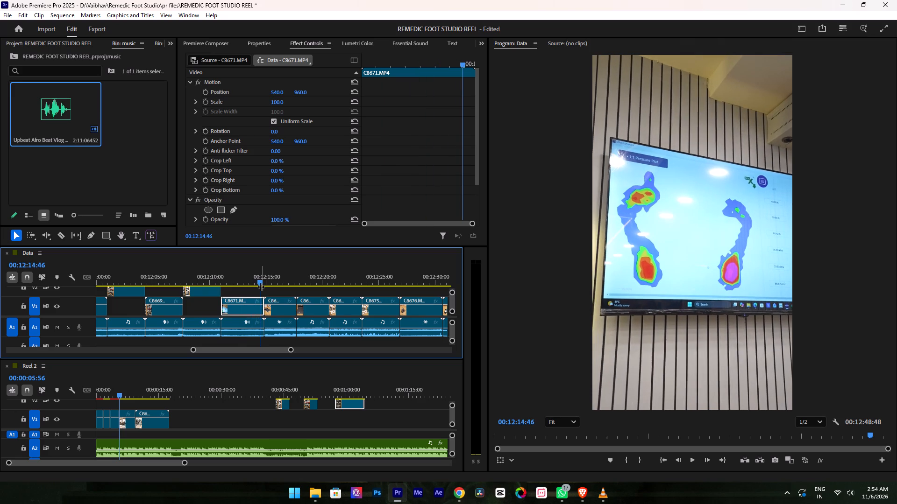
left_click_drag(243, 297, 243, 287)
left_click_drag(242, 299, 245, 364)
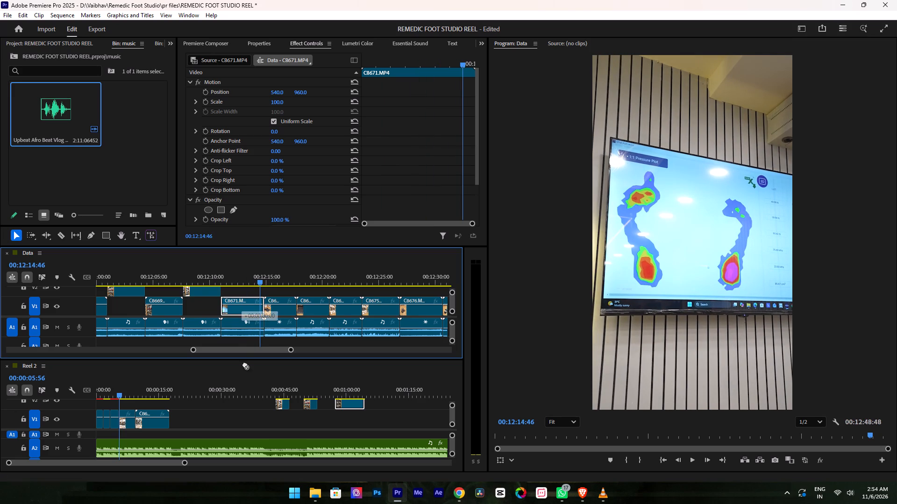
left_click_drag(245, 364, 245, 407)
Copy the pressure-plate clip C8672 from Data into Reel 2, on the track above V1 at about 28 s.
left_click_drag(262, 277, 281, 290)
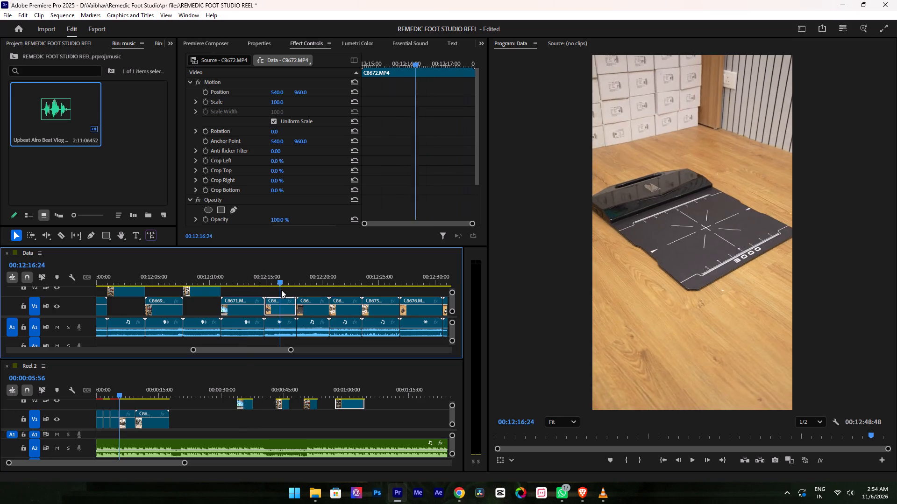
left_click_drag(281, 290, 298, 290)
left_click_drag(283, 310, 215, 413)
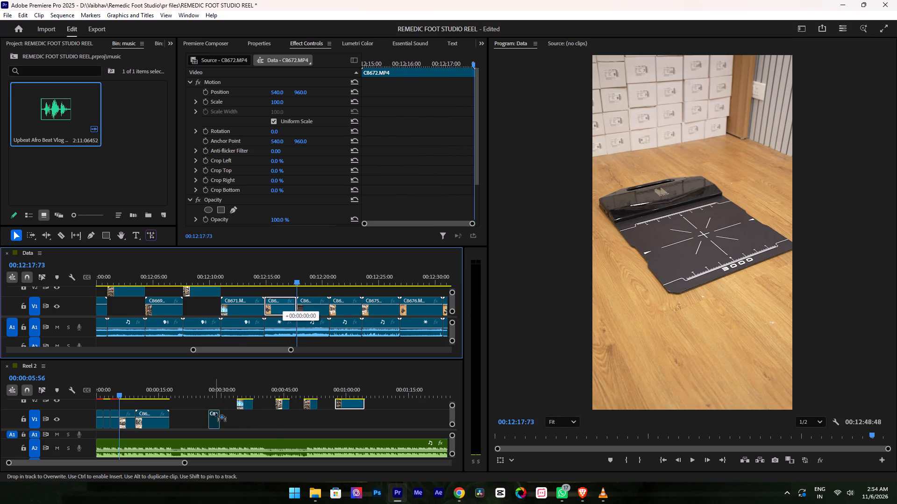
left_click_drag(215, 413, 222, 400)
Copy the pressure-plate close-up clip C8673 from Data into Reel 2, on track V1 at about 1 min 10 s.
left_click_drag(301, 273, 320, 283)
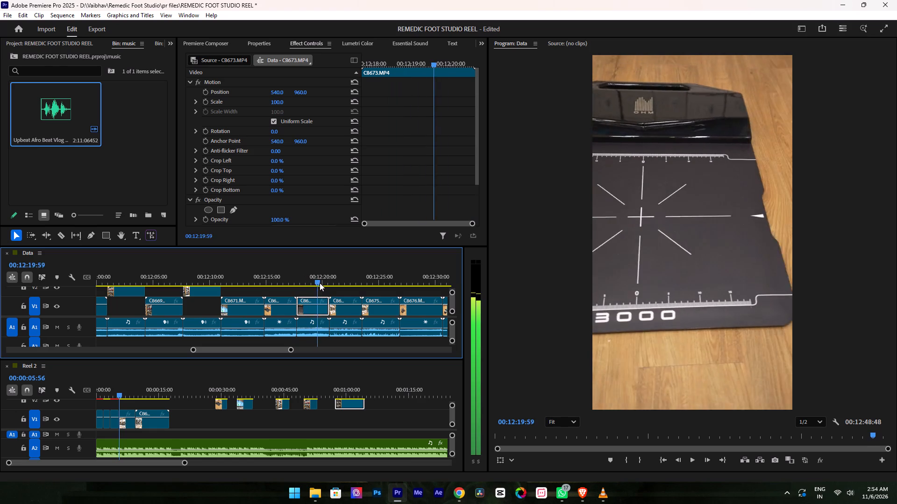
left_click_drag(320, 283, 310, 289)
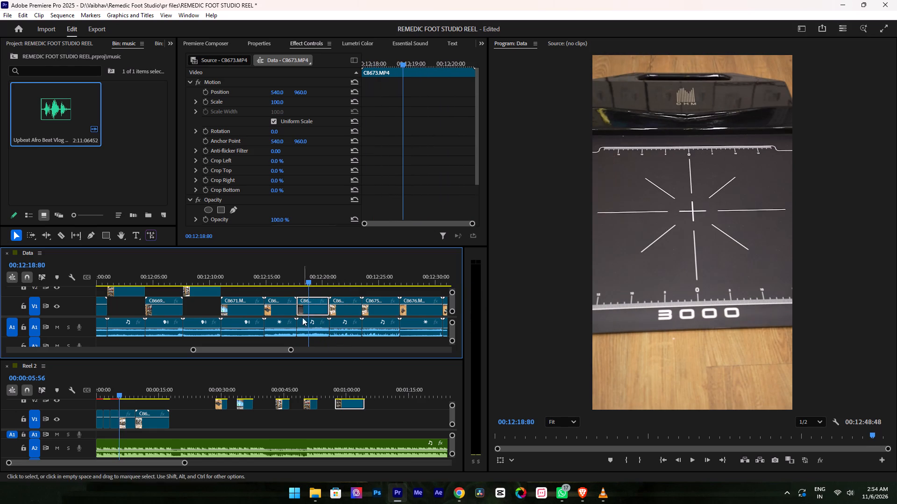
left_click_drag(314, 308, 395, 411)
Copy the brown sandals clip C8676 from Data into Reel 2, on track V1 at about 1 min 17 s.
left_click_drag(323, 276, 381, 287)
scroll(378, 292, "down", 7, "alt")
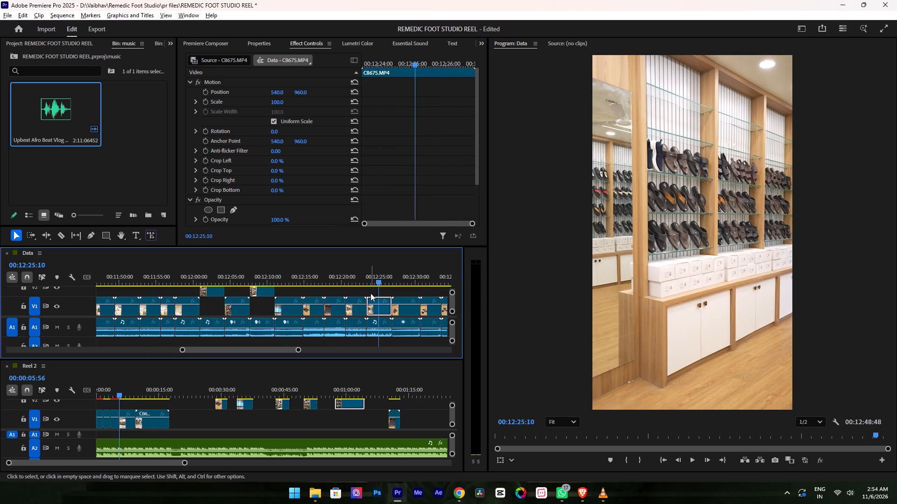
scroll(370, 293, "down", 7, "alt")
scroll(309, 301, "up", 5, "alt")
left_click_drag(217, 275, 256, 288)
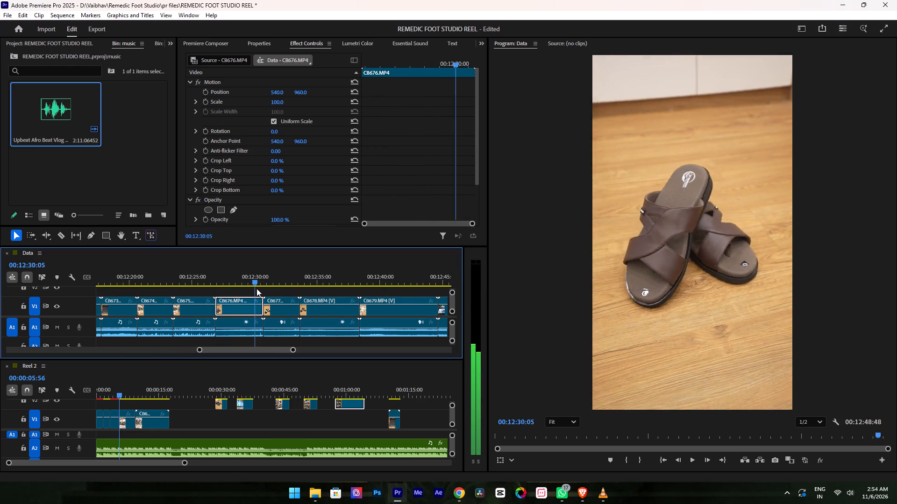
left_click_drag(256, 288, 258, 289)
left_click_drag(238, 312, 424, 411)
Copy the floral slippers clip C8677 from Data into Reel 2, directly above the brown sandals clip.
scroll(375, 340, "down", 9, "alt")
scroll(315, 312, "up", 4, "alt")
left_click_drag(195, 271, 204, 274)
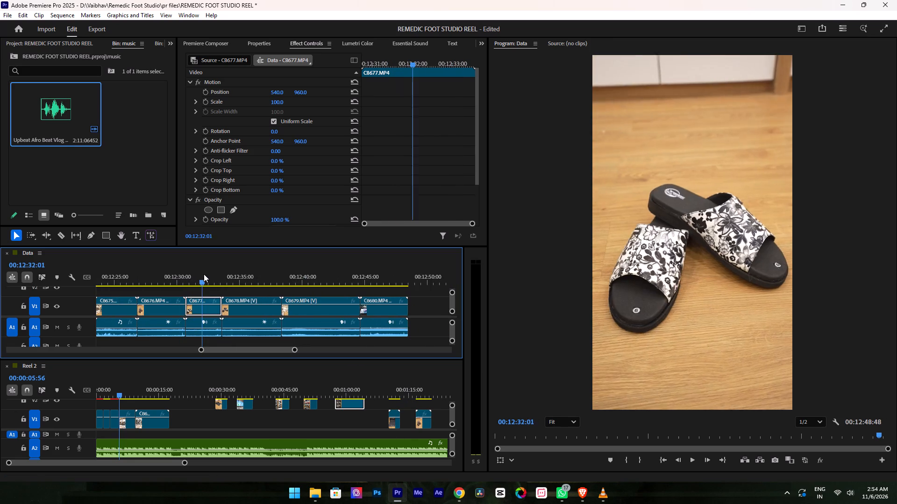
left_click_drag(204, 274, 213, 274)
left_click_drag(206, 309, 423, 401)
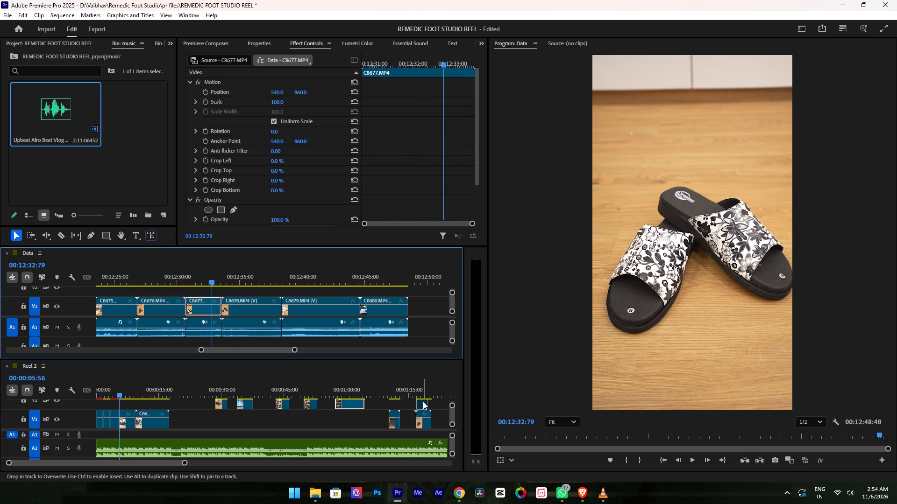
Review the Data footage from C8677 to C8679, and recheck the earlier store and shelf shots from C8659 to C8669.
left_click_drag(219, 267, 269, 291)
left_click_drag(236, 272, 207, 275)
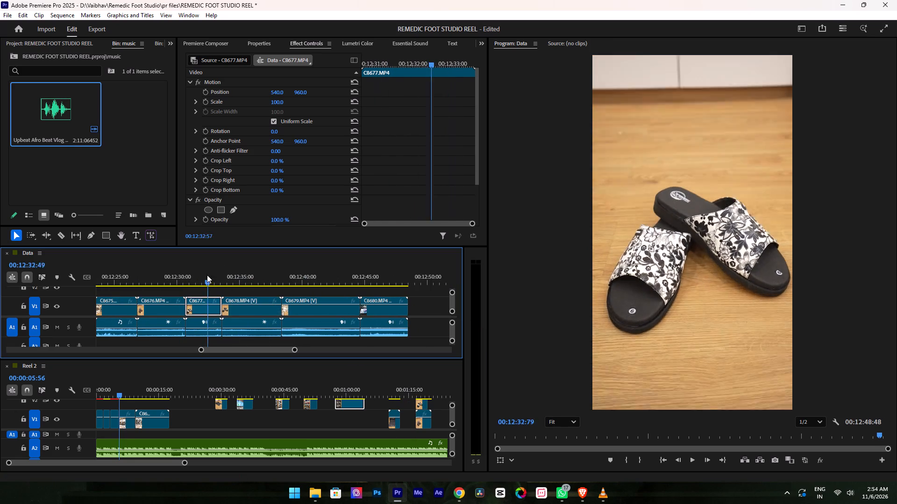
left_click_drag(207, 275, 334, 283)
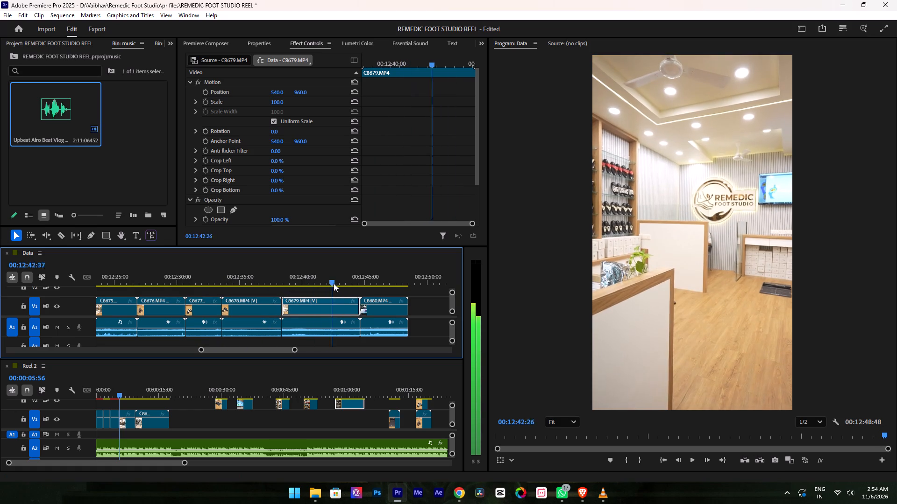
left_click_drag(334, 283, 298, 284)
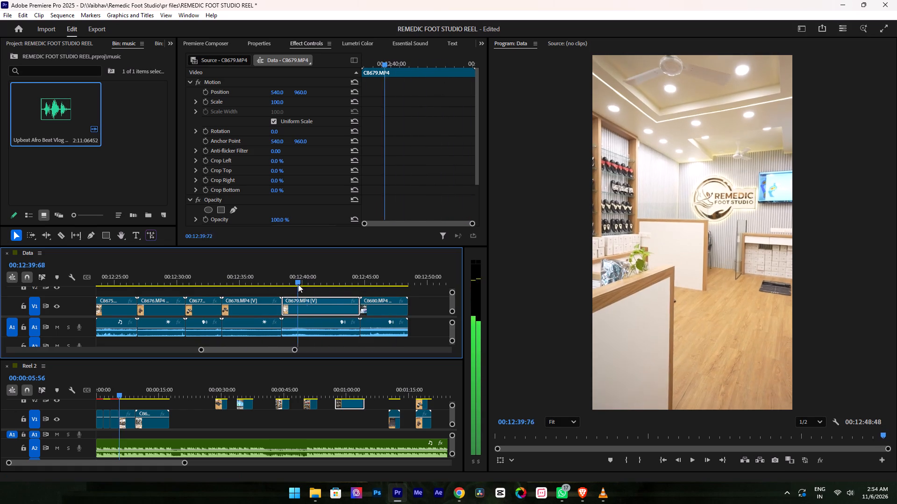
left_click_drag(298, 284, 285, 285)
scroll(287, 294, "down", 7, "alt")
scroll(284, 310, "up", 14)
scroll(294, 307, "down", 5, "alt")
scroll(287, 303, "up", 5)
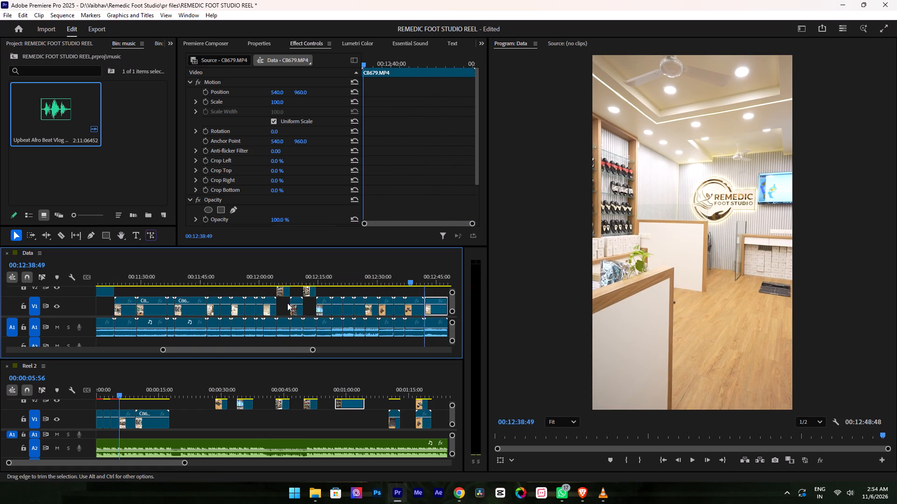
scroll(287, 303, "up", 2)
left_click_drag(169, 285, 226, 279)
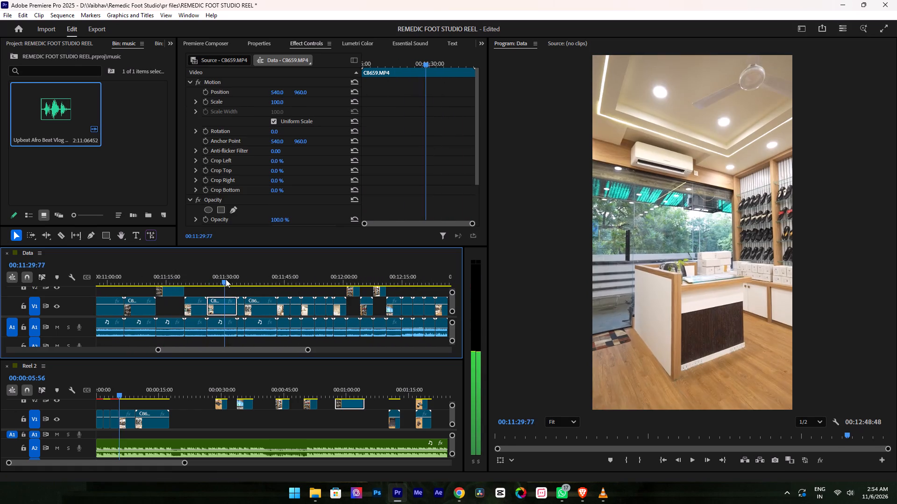
left_click_drag(226, 279, 323, 277)
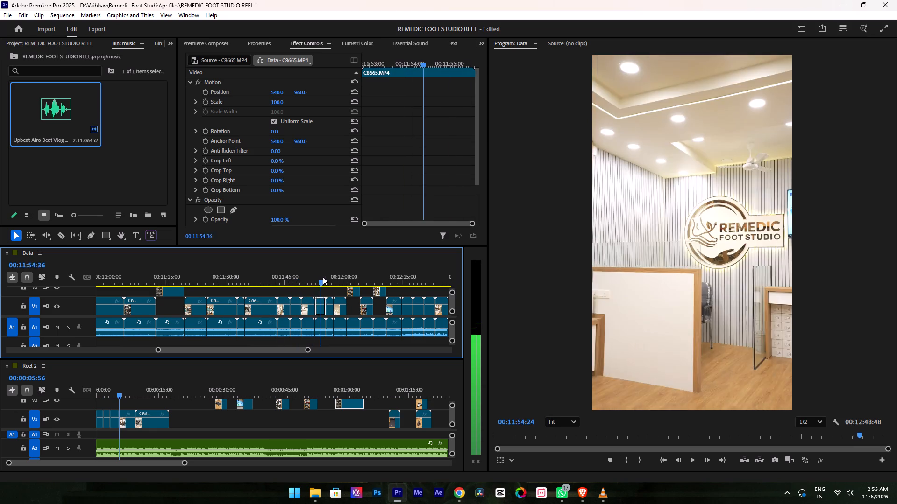
left_click_drag(323, 277, 375, 274)
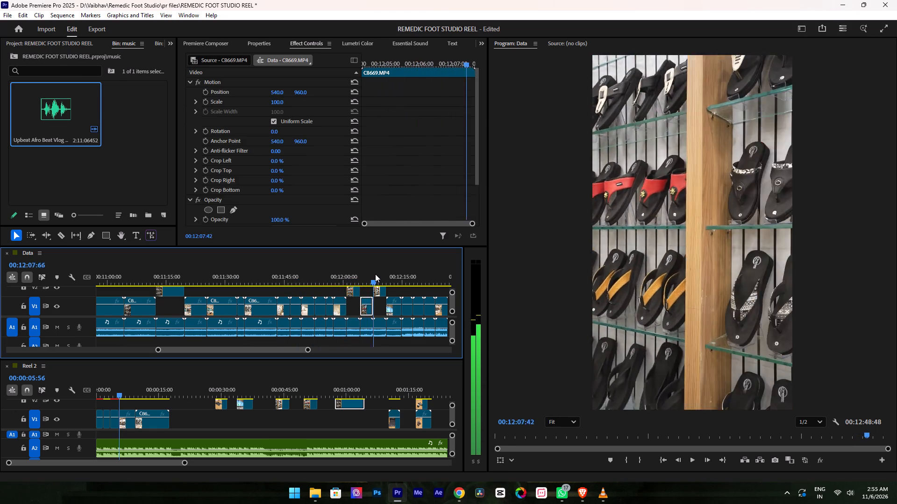
left_click_drag(375, 274, 380, 273)
Review Data clips C8646 to C8649 and copy the consultation-desk clip C8646 into Reel 2, above V1 at about 25 s.
scroll(347, 289, "down", 5, "alt")
scroll(325, 296, "up", 11)
left_click_drag(219, 276, 209, 276)
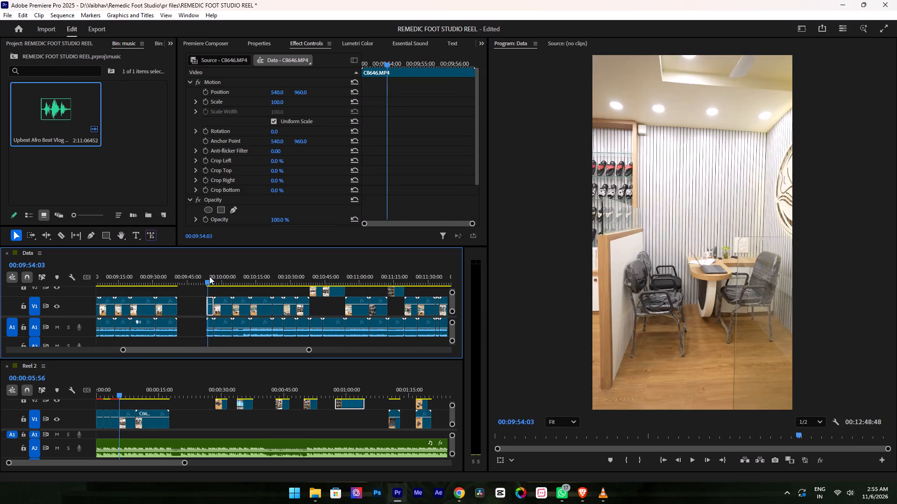
left_click_drag(209, 276, 225, 286)
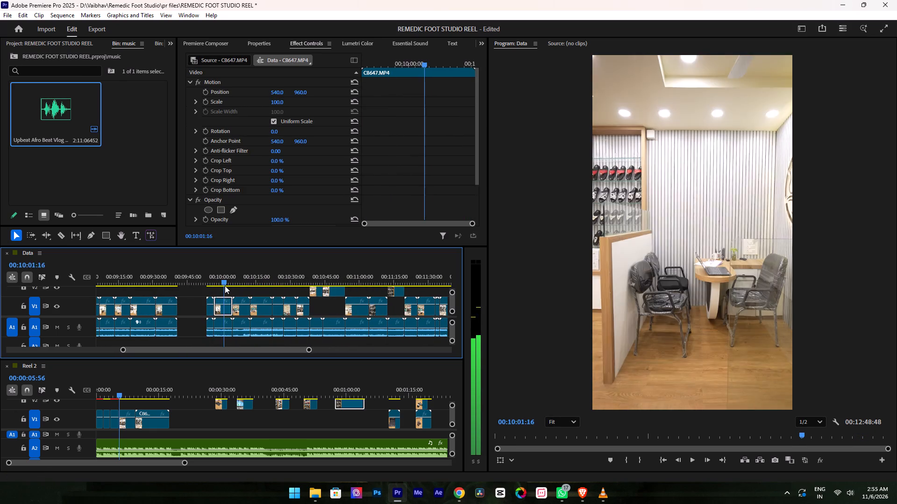
left_click_drag(225, 286, 252, 287)
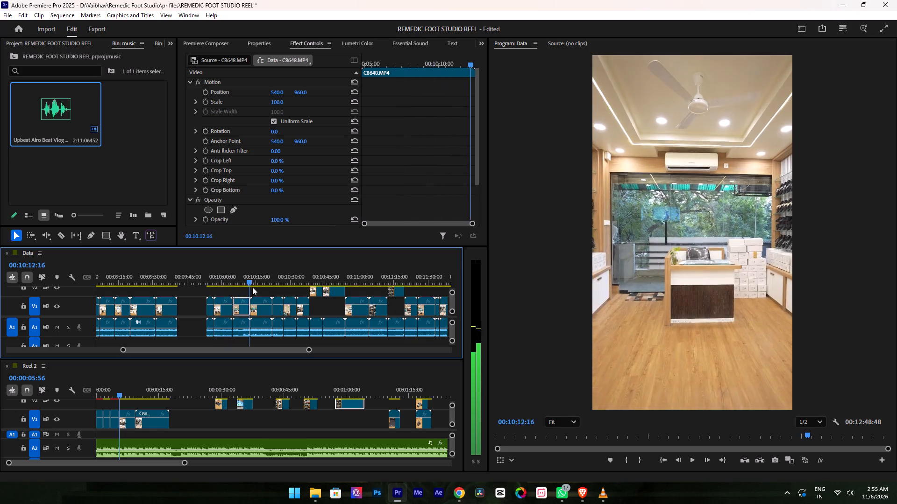
left_click_drag(252, 287, 252, 289)
scroll(252, 289, "up", 6, "alt")
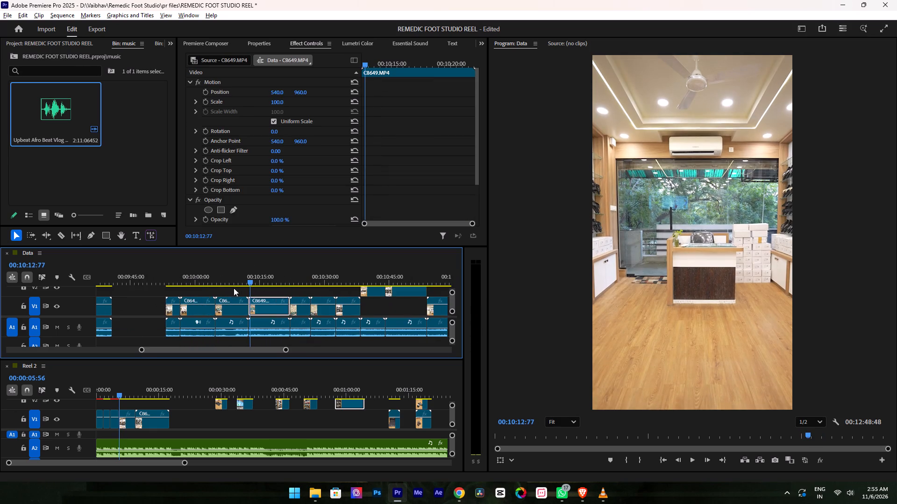
scroll(204, 285, "up", 10)
left_click_drag(209, 270, 288, 283)
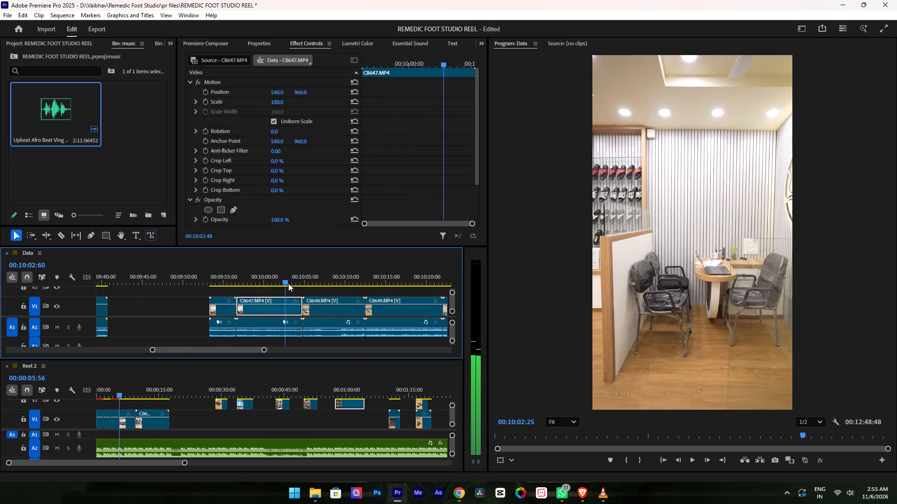
left_click_drag(288, 283, 420, 283)
scroll(375, 286, "down", 10, "alt")
scroll(269, 307, "up", 4)
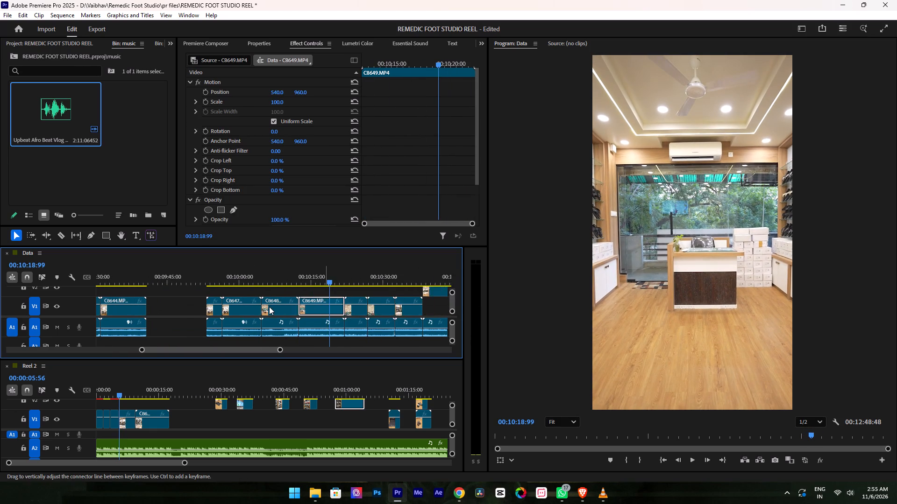
left_click_drag(210, 309, 208, 404)
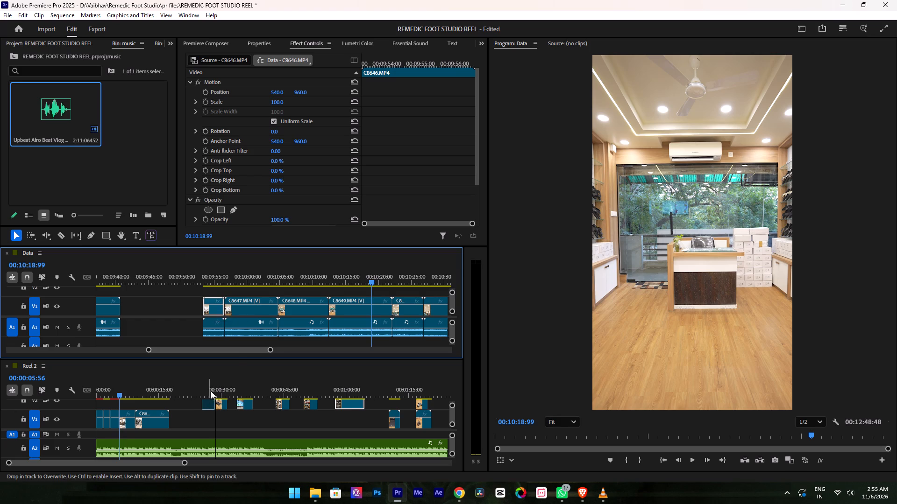
Review the Data sequence from the store interior and shelf shots around C8652 through the foot-scan screen to C8674.
scroll(235, 347, "down", 10, "alt")
scroll(281, 306, "down", 5, "alt")
scroll(280, 307, "down", 1)
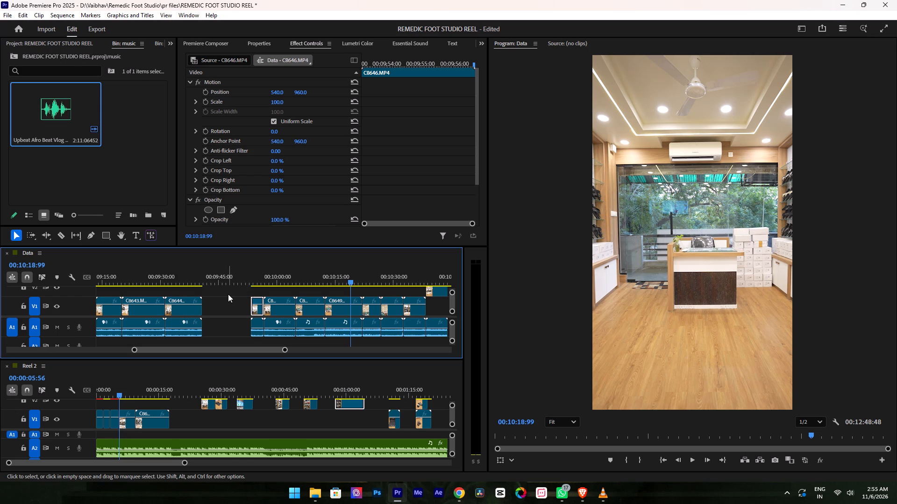
scroll(235, 296, "down", 8, "alt")
scroll(230, 296, "up", 3, "alt")
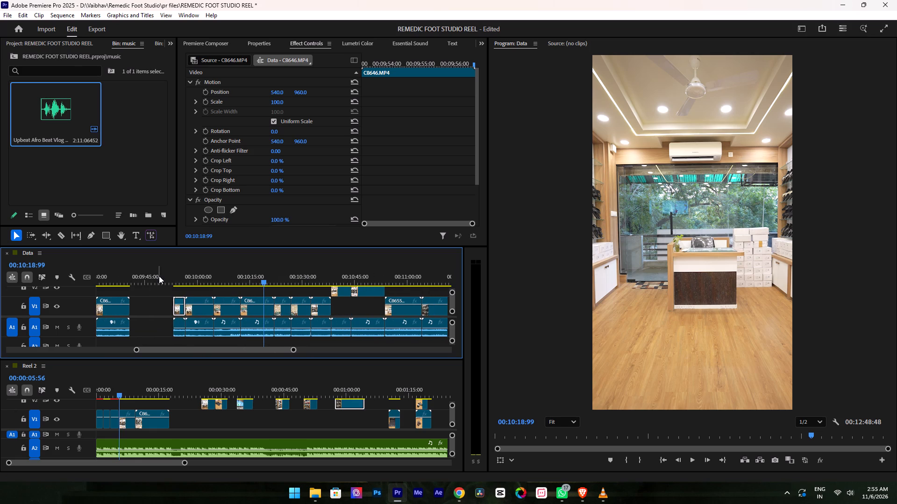
left_click_drag(159, 276, 320, 298)
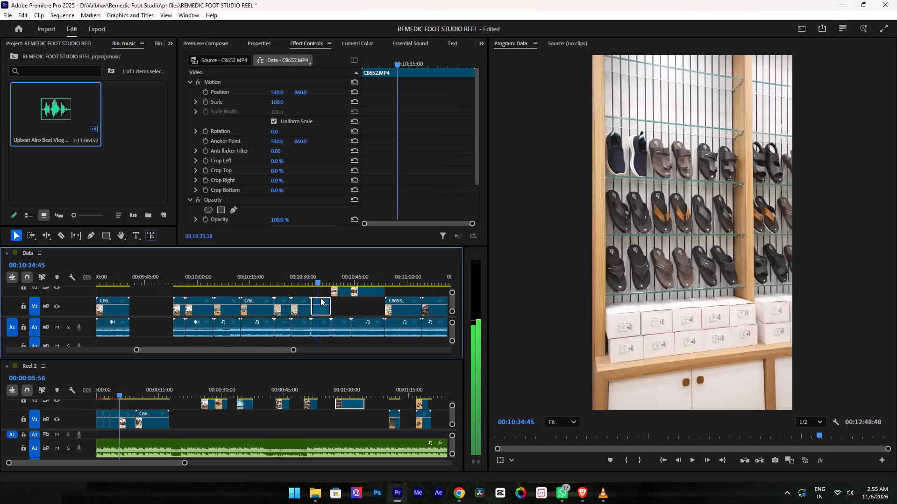
left_click_drag(320, 298, 356, 298)
scroll(356, 308, "down", 19, "alt")
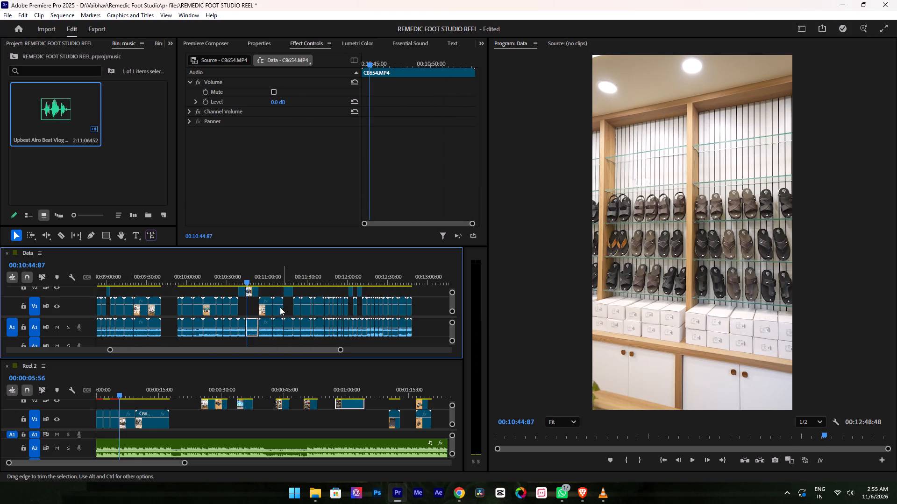
left_click_drag(257, 278, 373, 291)
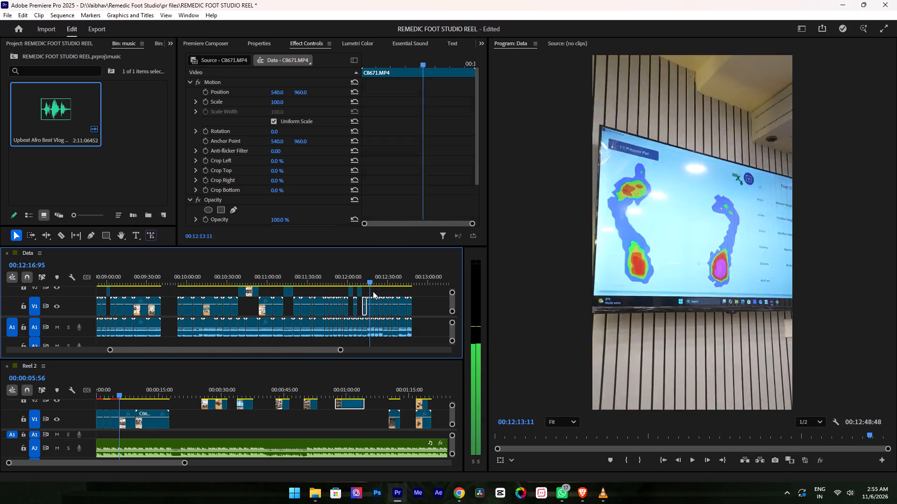
left_click_drag(373, 291, 377, 292)
scroll(349, 309, "down", 5, "alt")
scroll(314, 314, "up", 7)
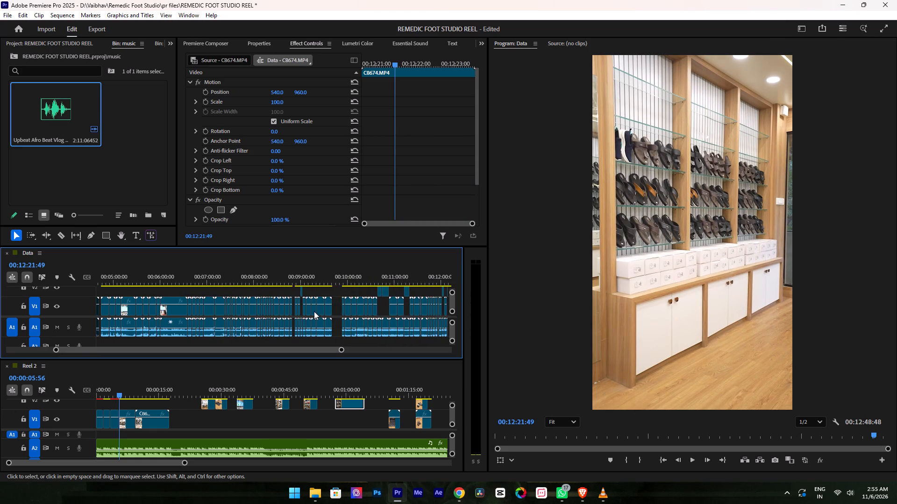
scroll(292, 280, "up", 11, "alt")
scroll(298, 295, "down", 5)
scroll(280, 296, "up", 2, "alt")
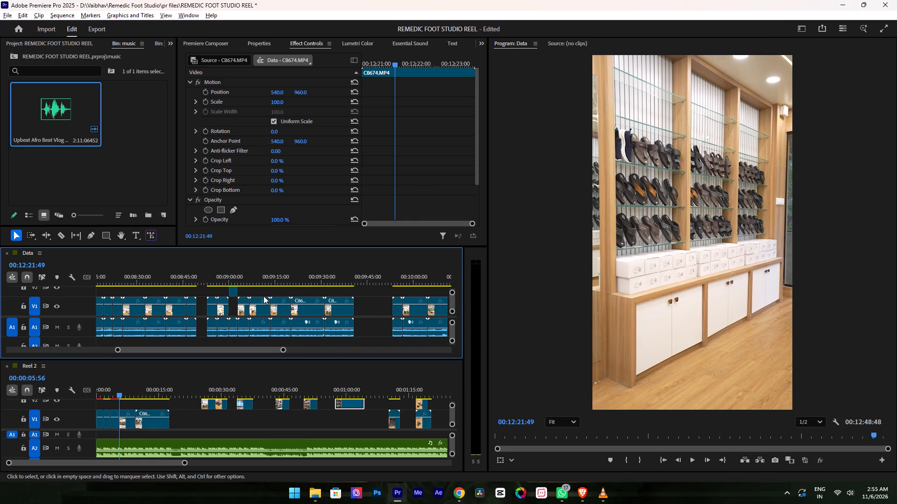
Review clips C8641 to C8644 and copy the store-interior clip C8644 into Reel 2, directly after the floral slippers clip at about 1 min 20 s.
left_click_drag(212, 273, 260, 285)
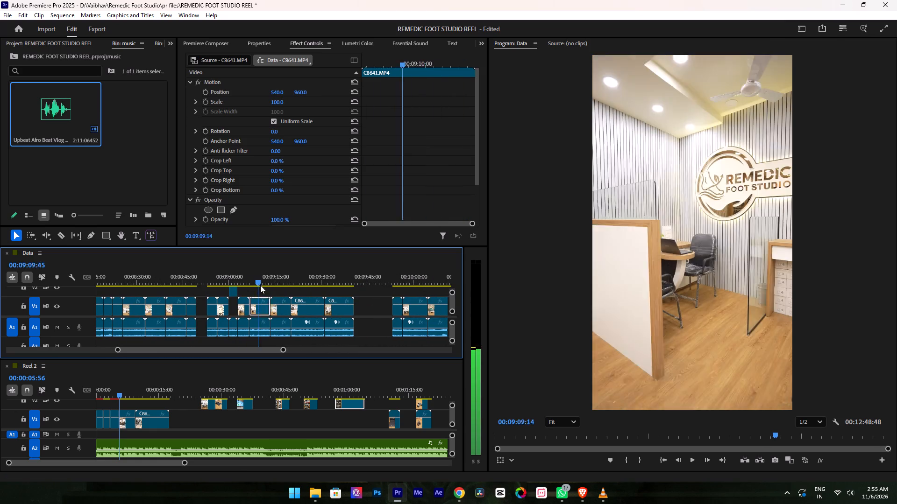
left_click_drag(260, 285, 288, 291)
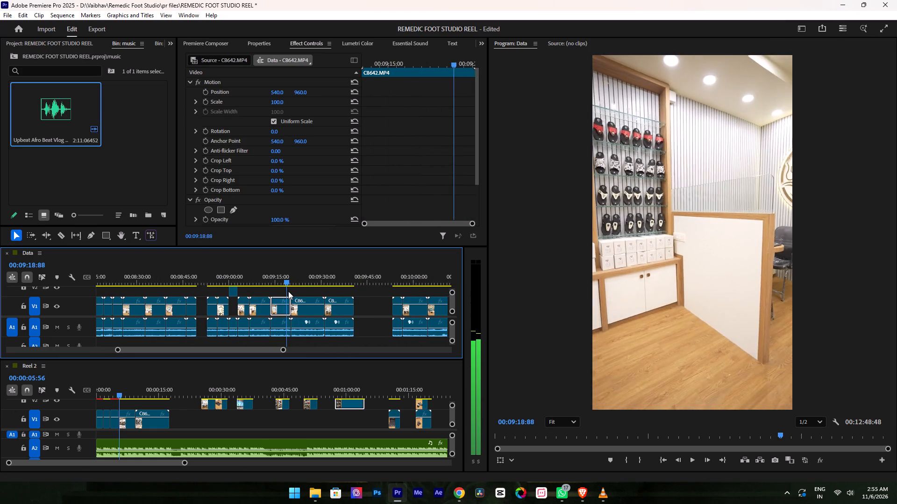
left_click_drag(288, 291, 342, 294)
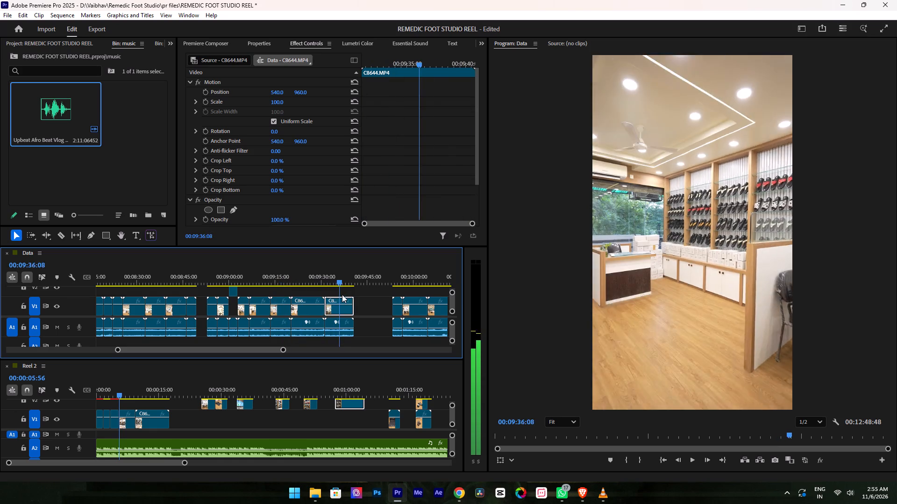
left_click_drag(342, 294, 339, 294)
scroll(339, 294, "down", 7, "alt")
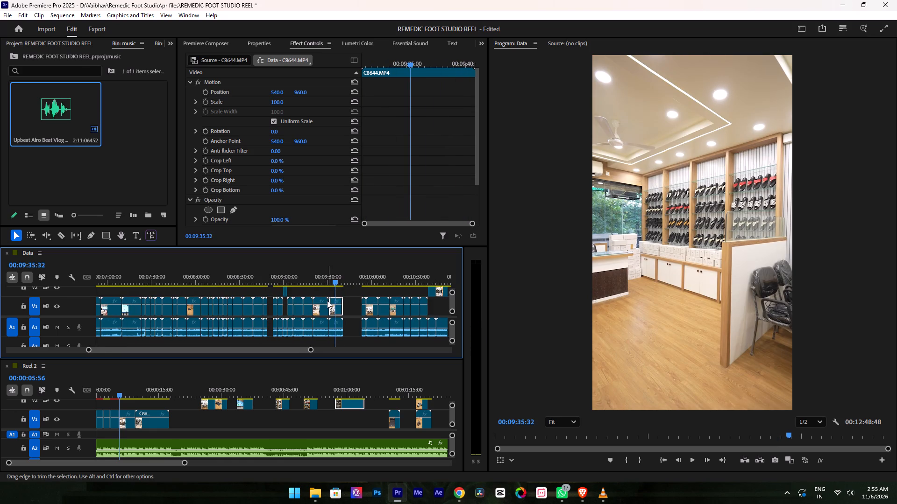
scroll(326, 301, "up", 12, "alt")
scroll(342, 303, "down", 6)
left_click_drag(262, 274, 253, 277)
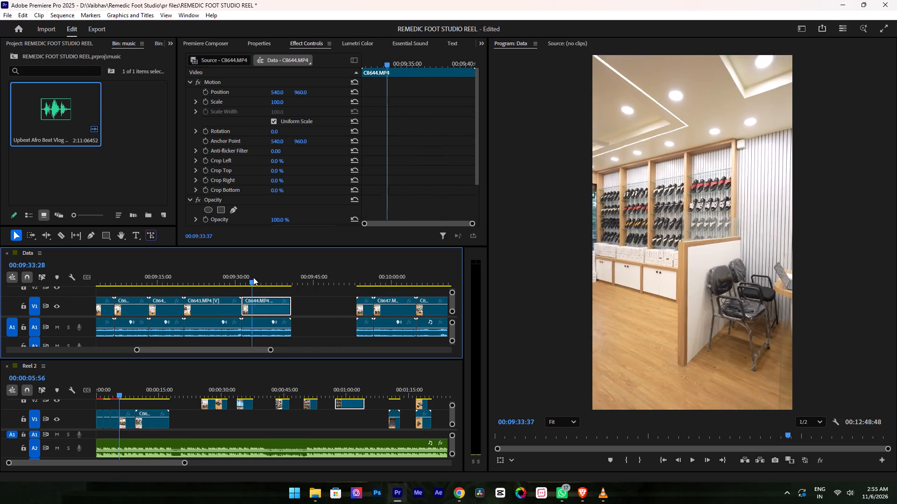
left_click_drag(253, 277, 251, 285)
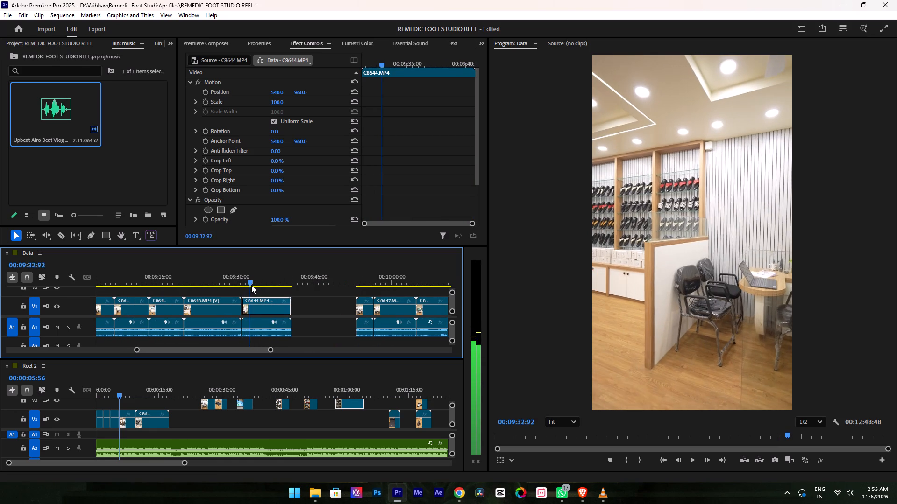
left_click_drag(251, 285, 252, 285)
scroll(262, 302, "down", 4, "alt")
scroll(262, 302, "up", 7, "alt")
left_click_drag(260, 312, 402, 408)
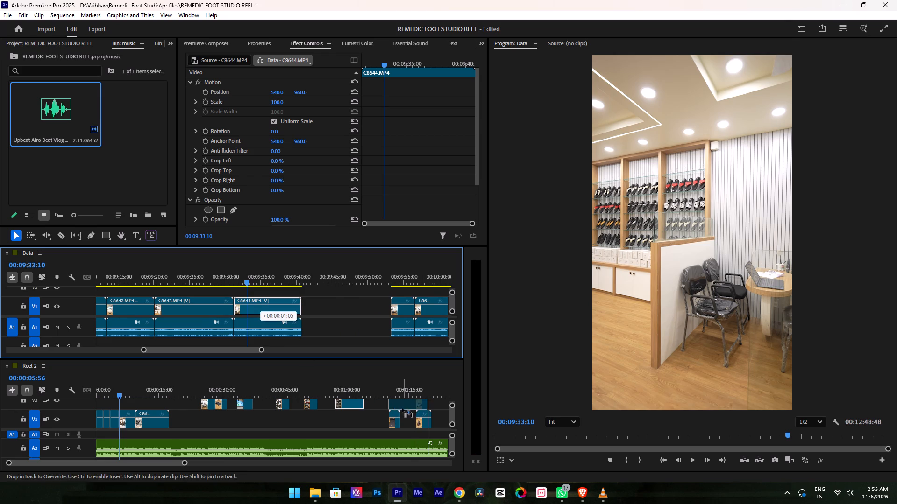
left_click_drag(402, 408, 447, 405)
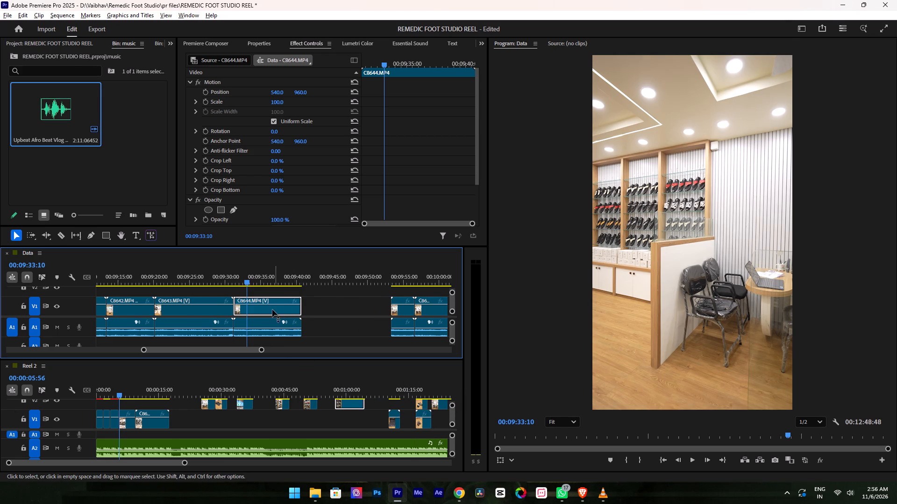
Look back through the earlier Data footage from C8644 to the store-interior shot C8632.
scroll(265, 305, "down", 6, "alt")
scroll(264, 305, "up", 8)
scroll(270, 306, "down", 3, "alt")
scroll(270, 306, "up", 8)
scroll(278, 301, "down", 5, "alt")
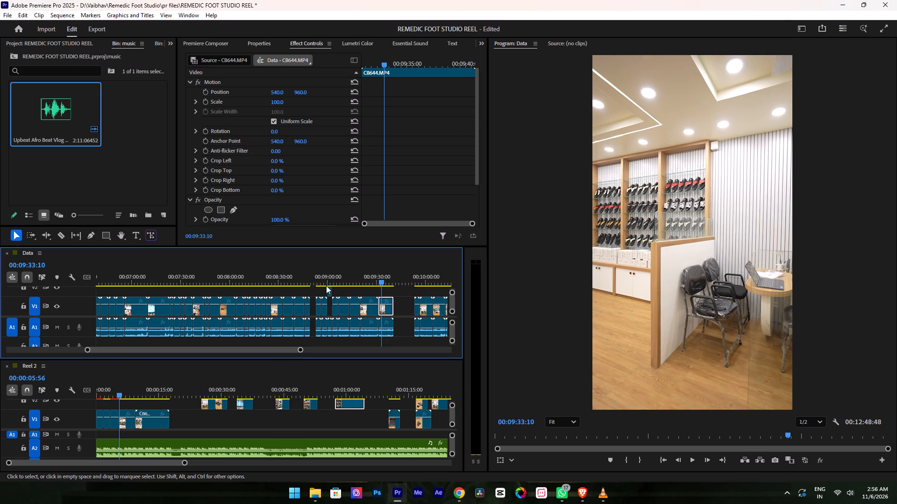
left_click_drag(315, 274, 267, 293)
scroll(233, 312, "down", 4, "alt")
scroll(231, 314, "up", 7)
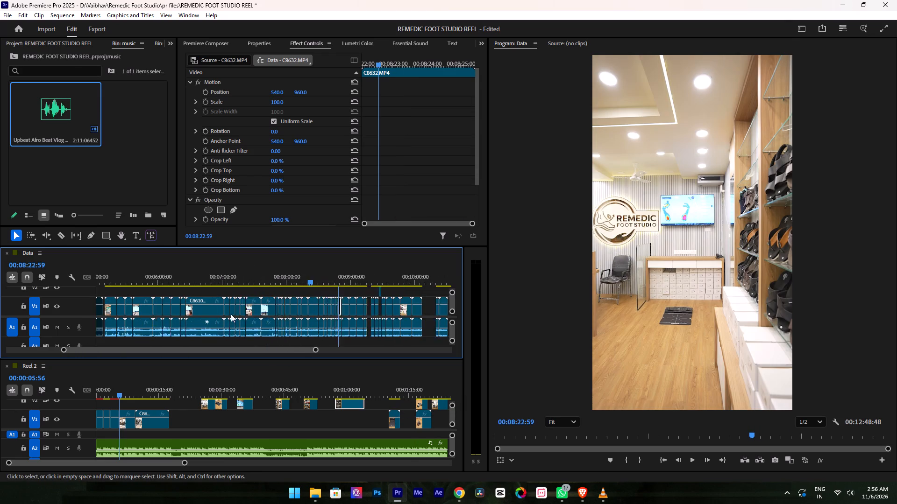
Review clips C8604 to C8608 and copy the woman-on-the-pressure-plate clip C8607 into Reel 2, on V1 at about 50 s.
left_click_drag(121, 281, 143, 284)
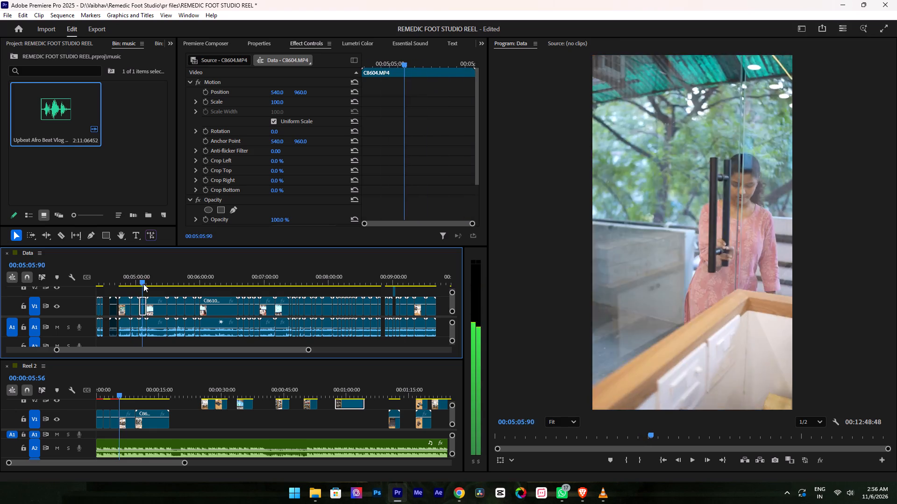
left_click_drag(143, 284, 188, 289)
scroll(180, 303, "up", 16, "alt")
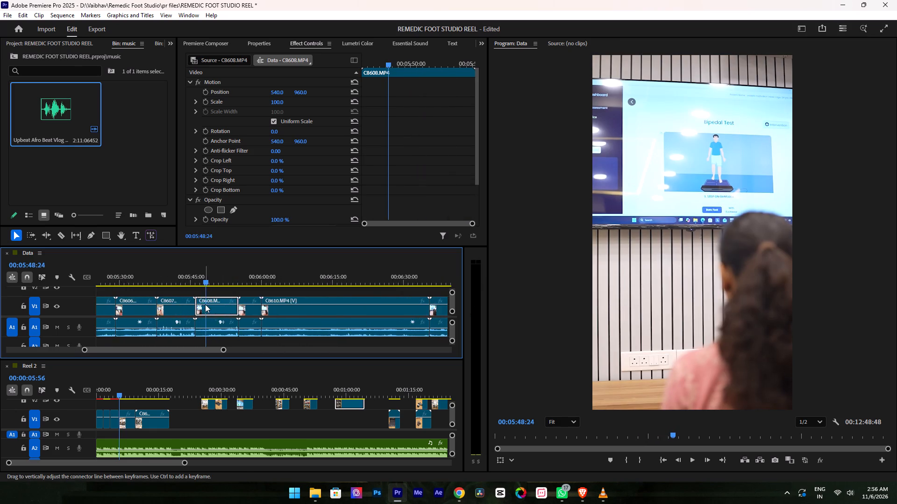
scroll(205, 304, "up", 4, "alt")
scroll(244, 290, "down", 6, "alt")
left_click_drag(160, 270, 178, 283)
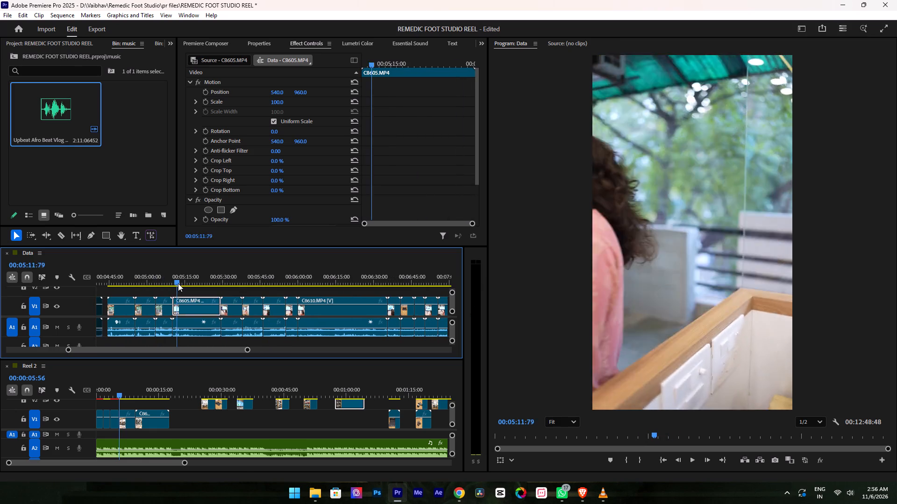
left_click_drag(178, 283, 268, 294)
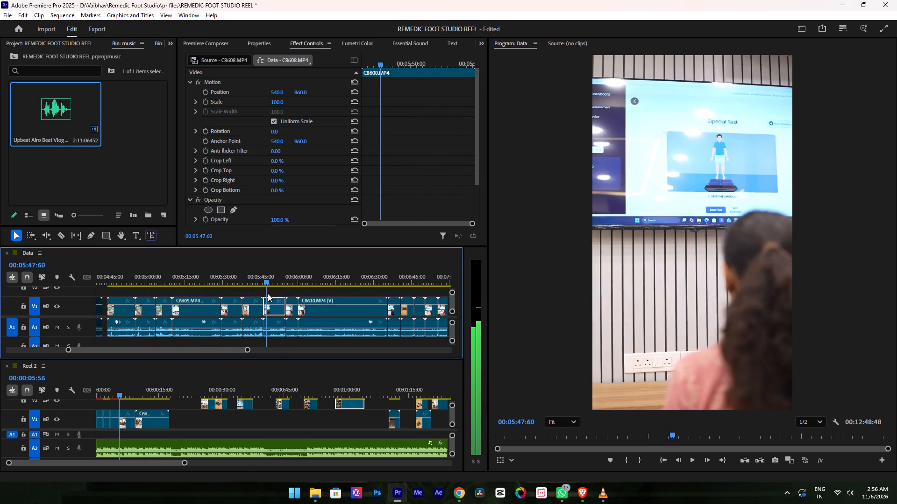
left_click_drag(268, 294, 270, 294)
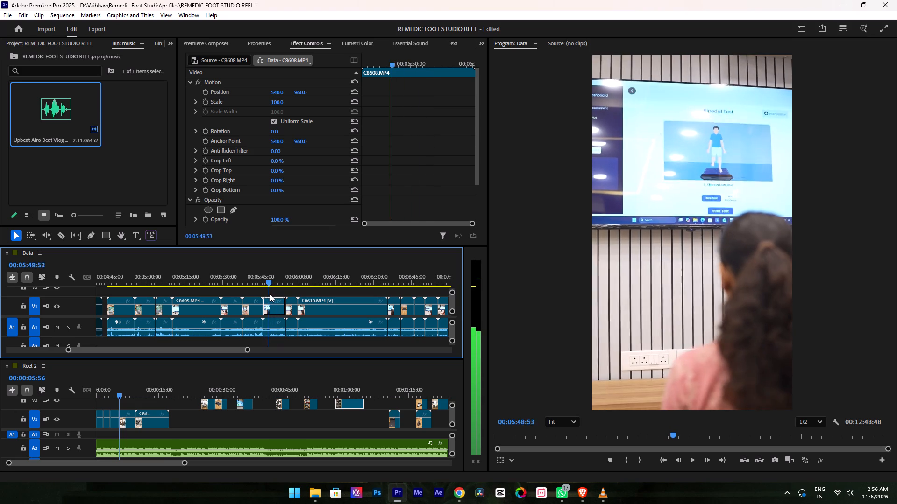
left_click_drag(270, 294, 256, 297)
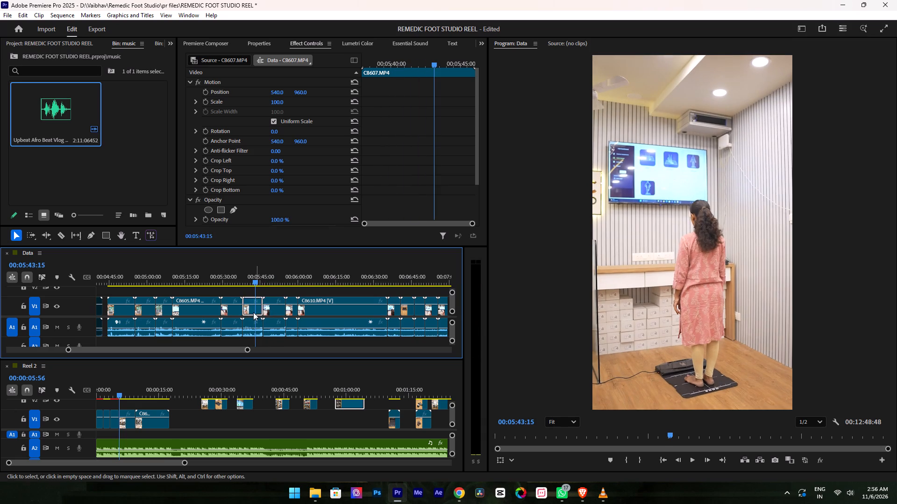
left_click_drag(253, 312, 354, 430)
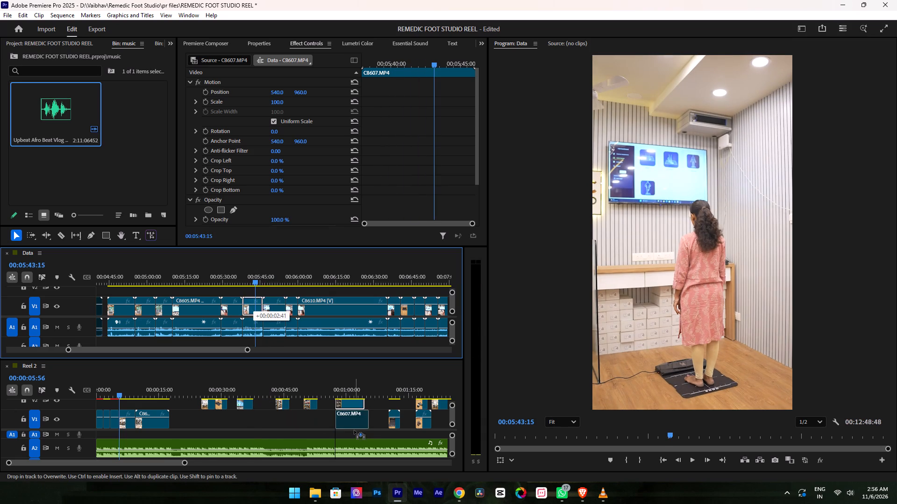
left_click_drag(354, 430, 323, 425)
Copy the Bipedal Test screen clip C8608 from Data into Reel 2, on V1 directly before C8607 at about 41 s.
left_click_drag(251, 280, 267, 283)
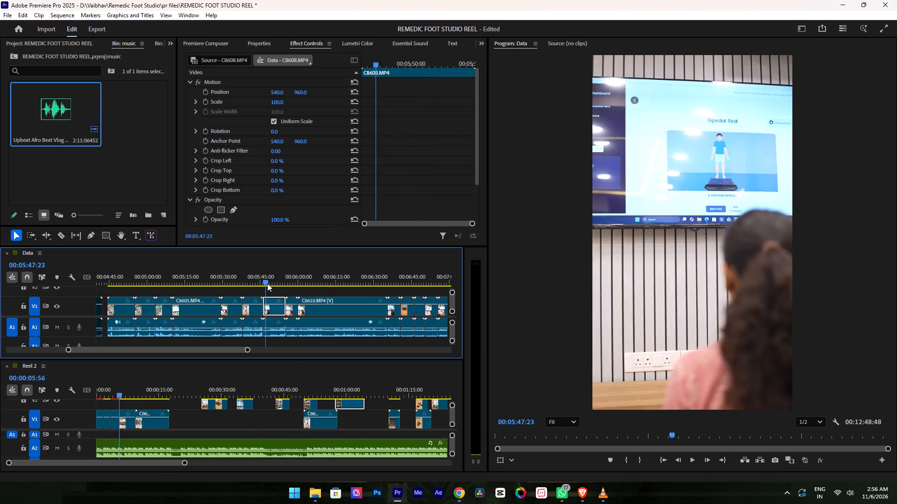
left_click_drag(267, 283, 277, 286)
left_click_drag(275, 308, 283, 422)
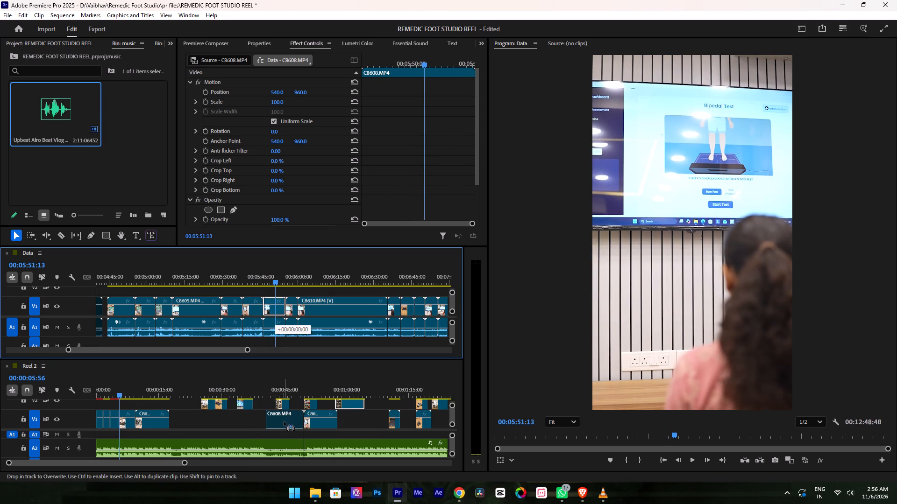
Review clips C8609 to C8611 in Data, showing the woman facing the Bipedal Test and Dynamic Test screens.
left_click_drag(275, 276, 295, 289)
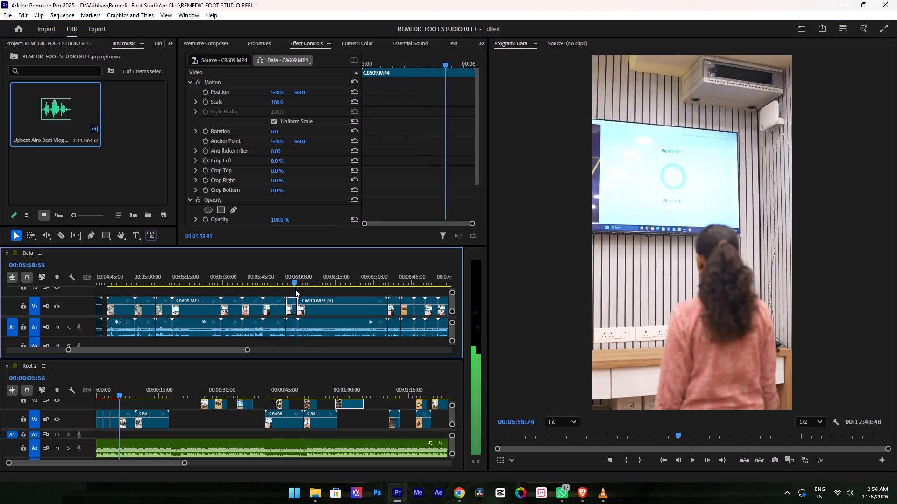
left_click_drag(295, 289, 286, 289)
key("space")
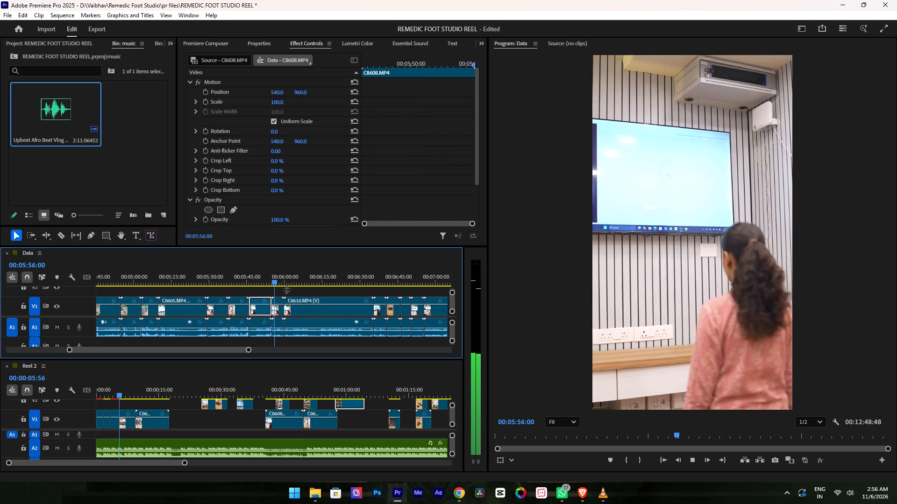
key("space")
left_click_drag(294, 274, 321, 281)
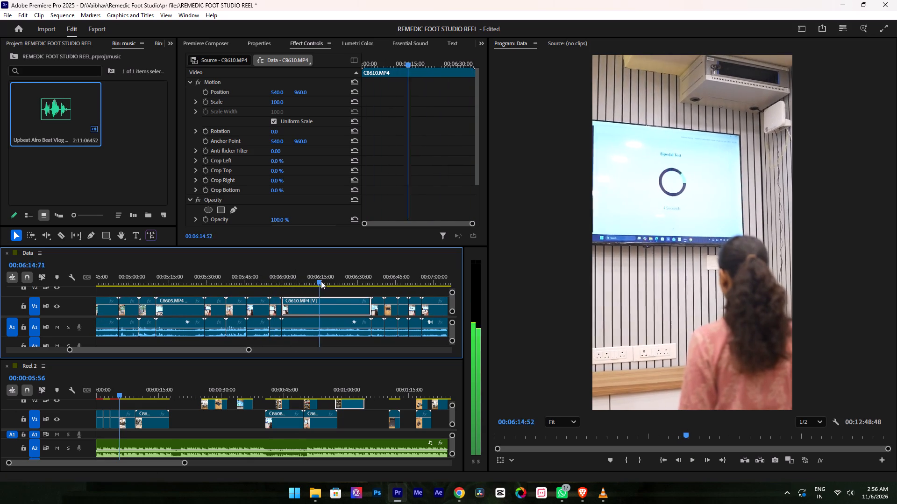
left_click_drag(321, 281, 334, 285)
key("space")
scroll(334, 287, "up", 4, "alt")
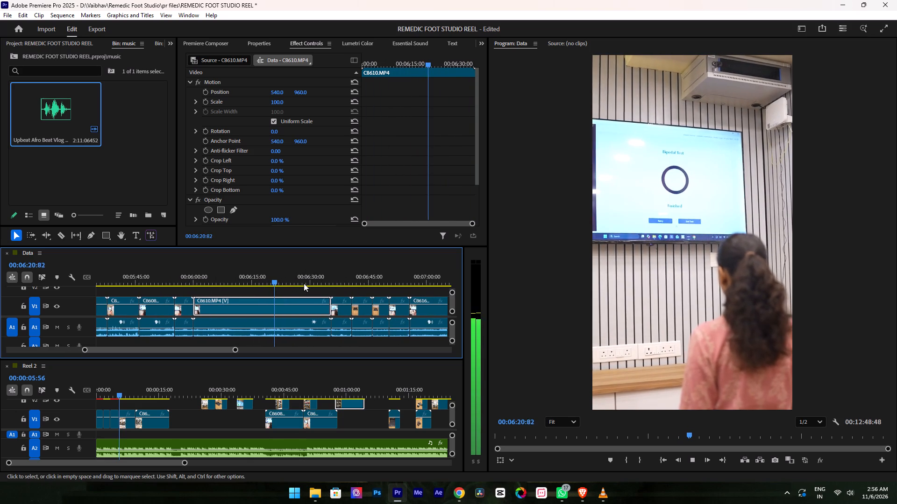
left_click_drag(278, 273, 305, 276)
key("space")
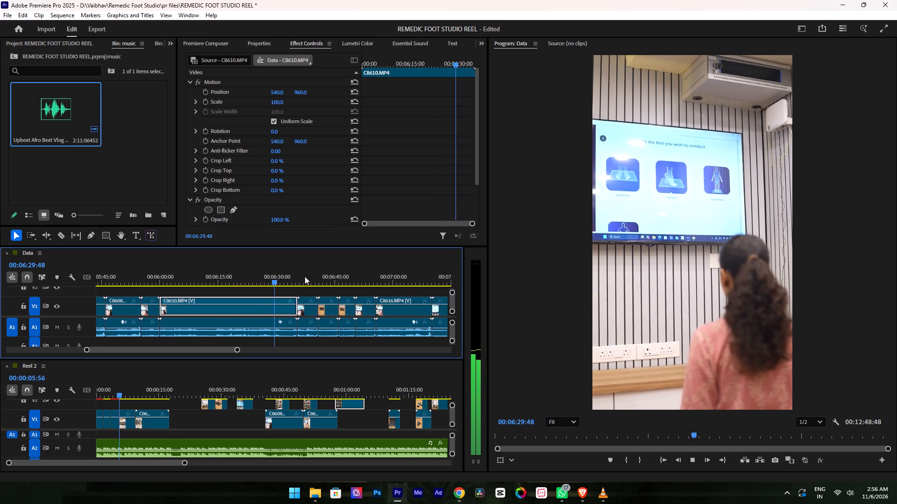
scroll(305, 276, "up", 4, "alt")
left_click_drag(281, 276, 313, 279)
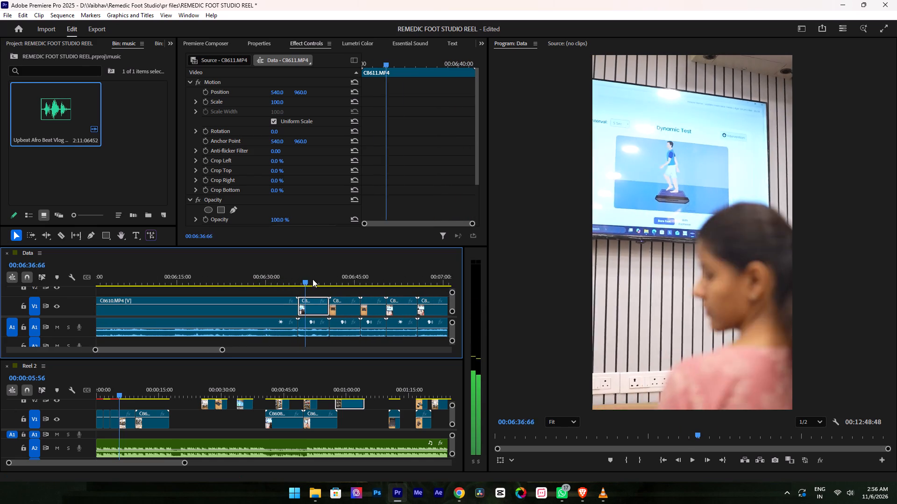
left_click_drag(313, 279, 311, 286)
key("space")
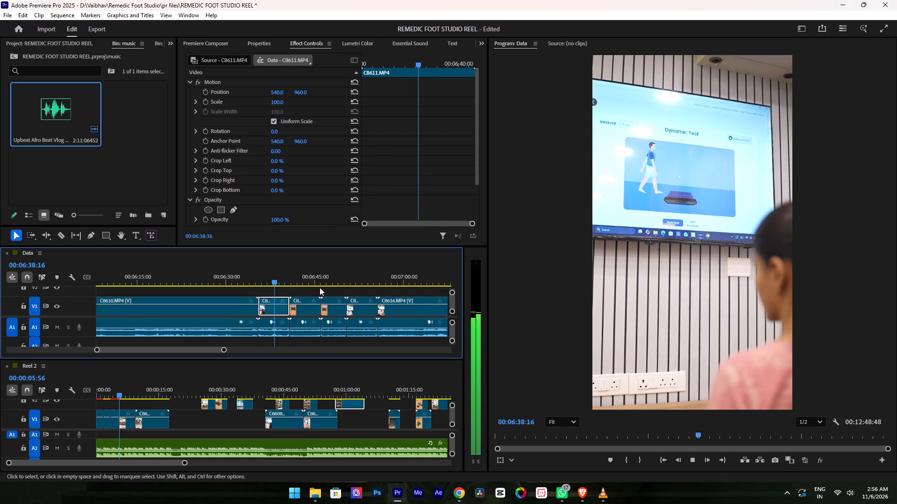
scroll(309, 318, "down", 6, "alt")
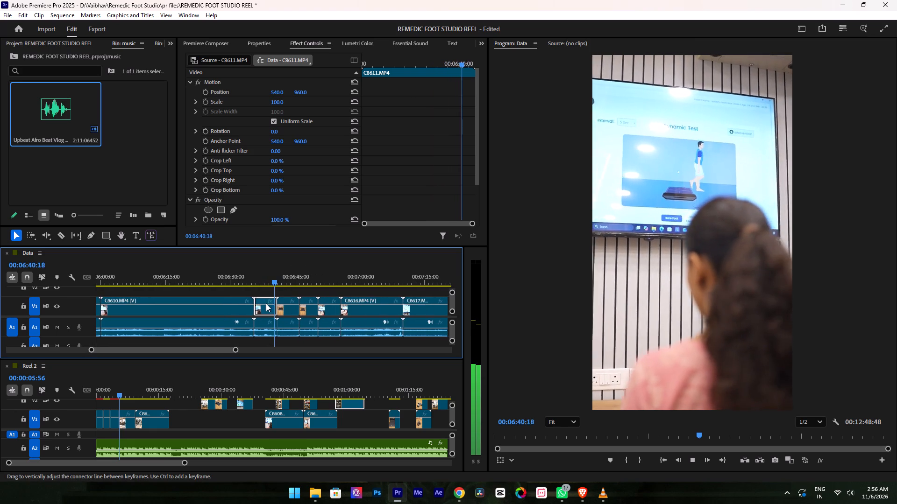
scroll(269, 302, "up", 3, "alt")
scroll(276, 302, "down", 6, "alt")
key("space")
Review clips C8612 to C8614 and copy the empty pressure-plate clip C8614 into Reel 2, on V1 at about 1 min.
left_click_drag(281, 275, 322, 282)
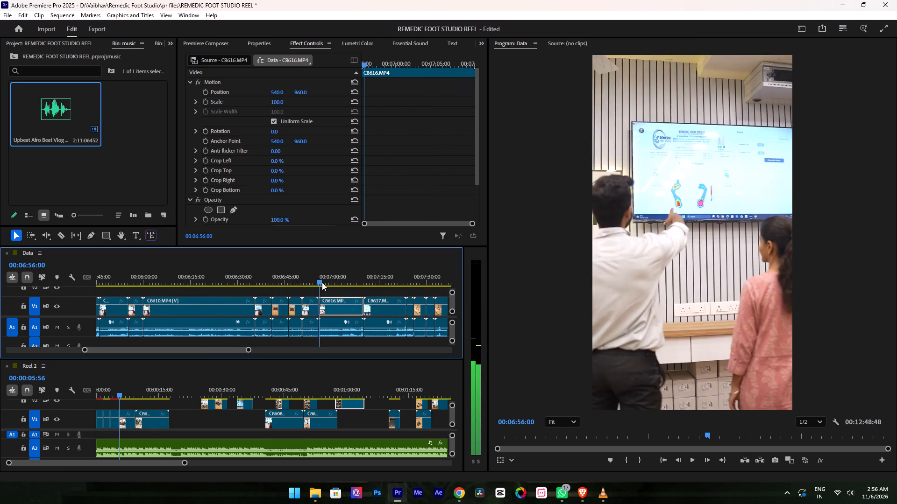
left_click_drag(322, 282, 285, 287)
scroll(300, 296, "up", 6, "alt")
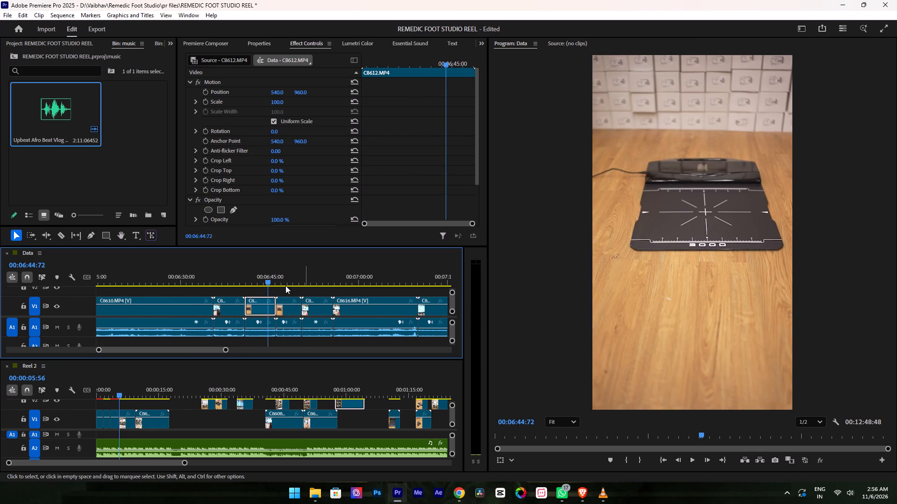
left_click_drag(273, 274, 249, 283)
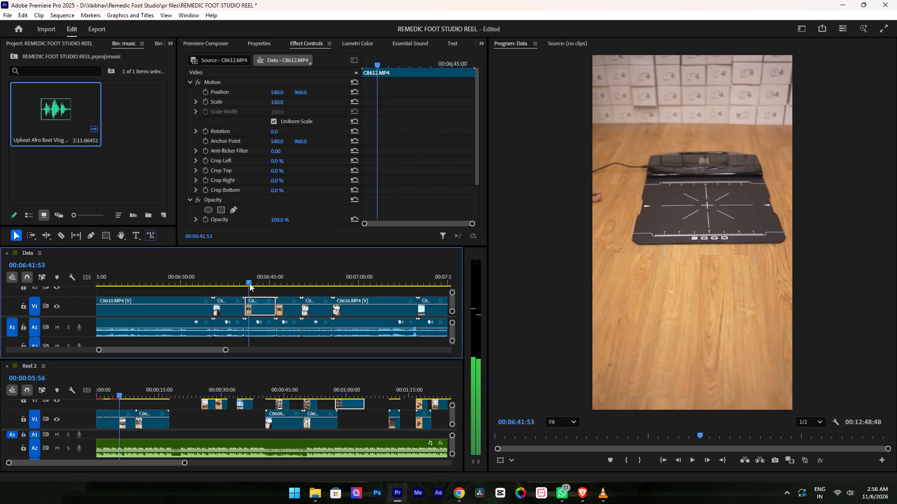
left_click_drag(249, 283, 296, 288)
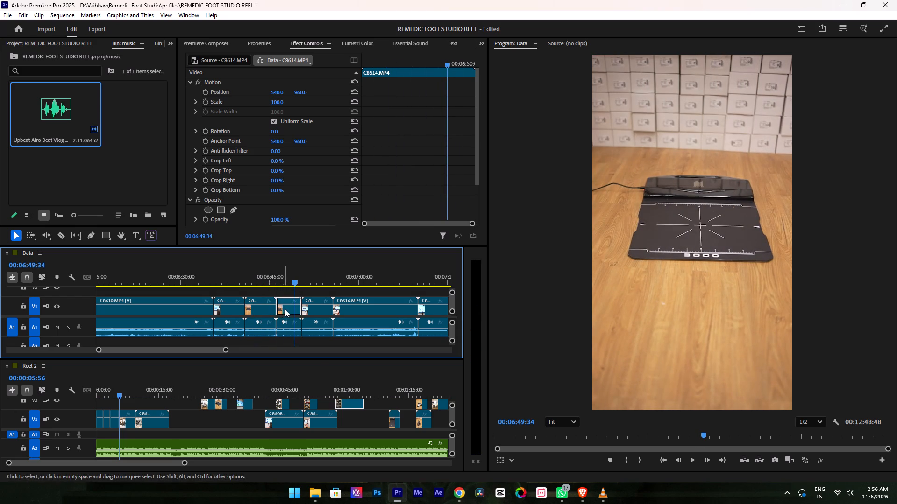
left_click_drag(291, 310, 358, 423)
Review clips C8615 and C8616 and copy C8616, the man pointing at the foot-scan report, into Reel 2 on V1 at about 1 min 45 s.
left_click_drag(308, 270, 316, 276)
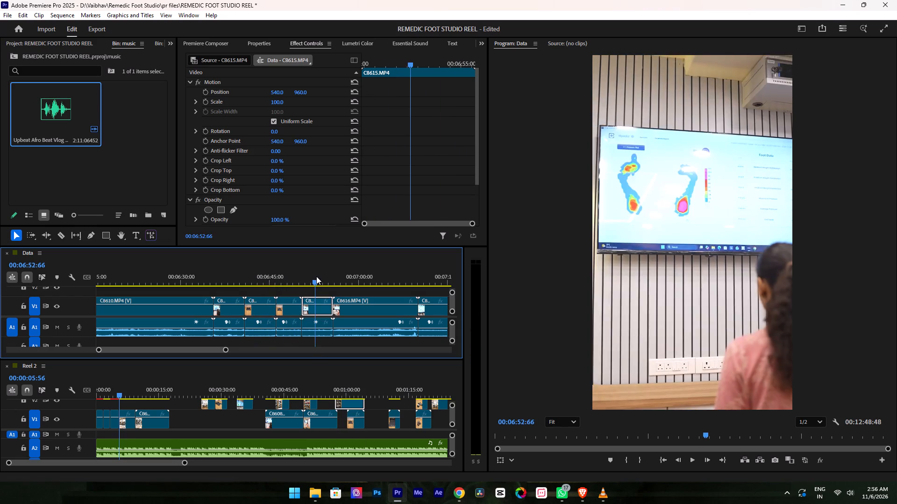
left_click_drag(316, 276, 358, 284)
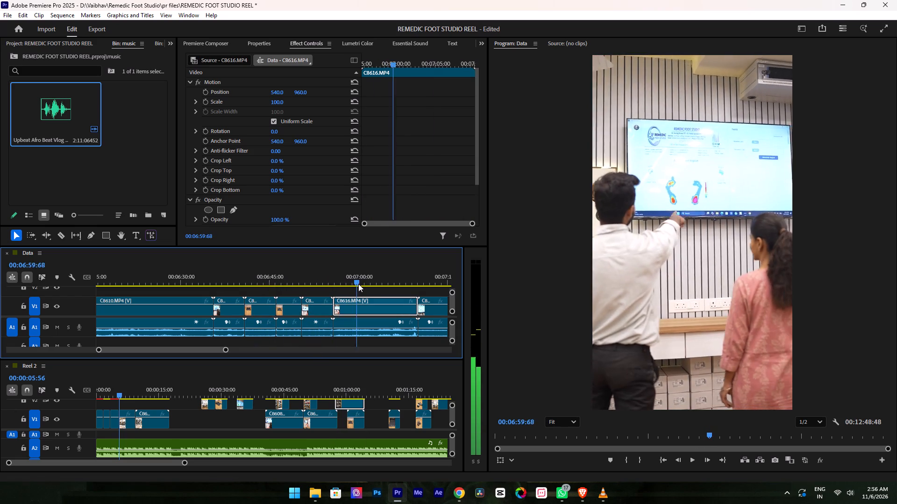
left_click_drag(358, 284, 380, 284)
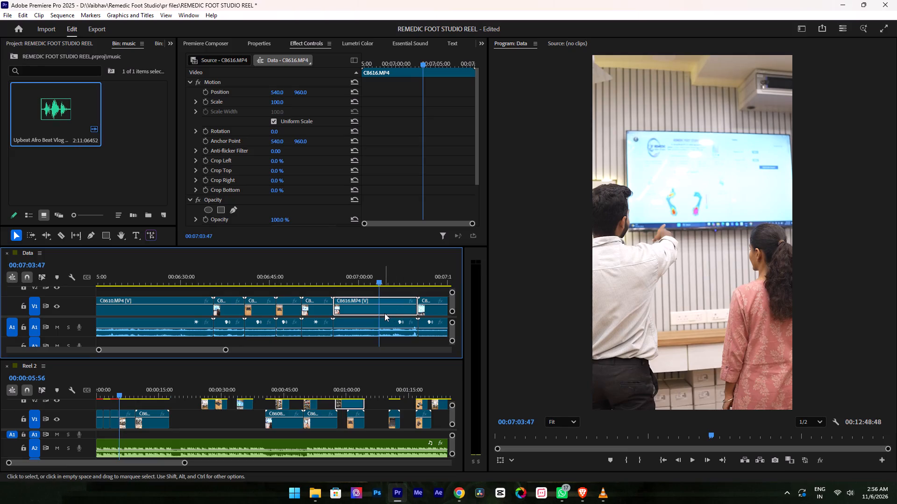
scroll(362, 346, "down", 5, "alt")
scroll(355, 407, "down", 5, "alt")
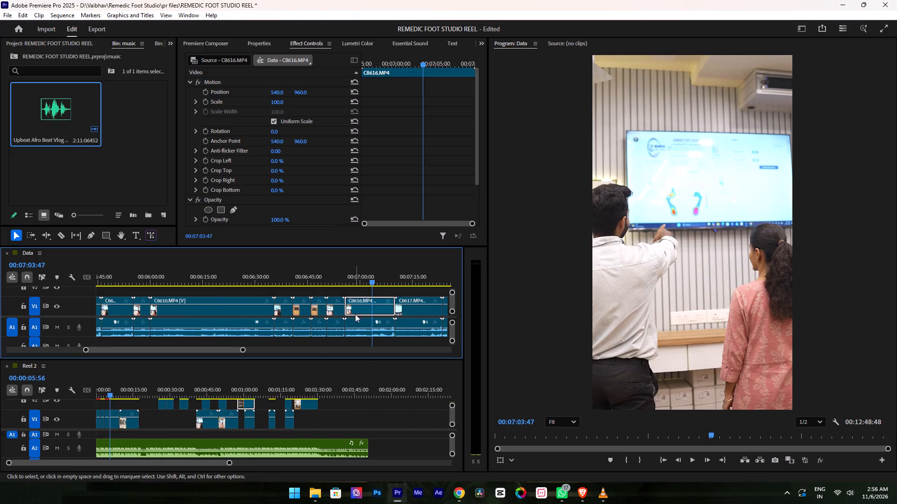
left_click_drag(367, 312, 371, 417)
Review clip C8617 and copy this Bipedal Test Report screen shot into Reel 2, on V1 at about 2 min 5 s.
scroll(339, 318, "up", 4, "alt")
scroll(339, 317, "down", 12)
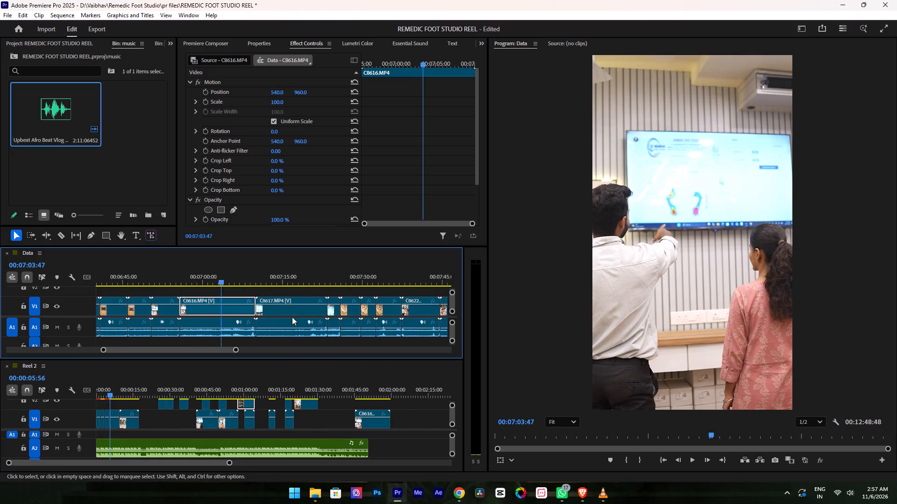
scroll(292, 317, "down", 4)
scroll(278, 315, "up", 6, "alt")
left_click_drag(228, 274, 258, 294)
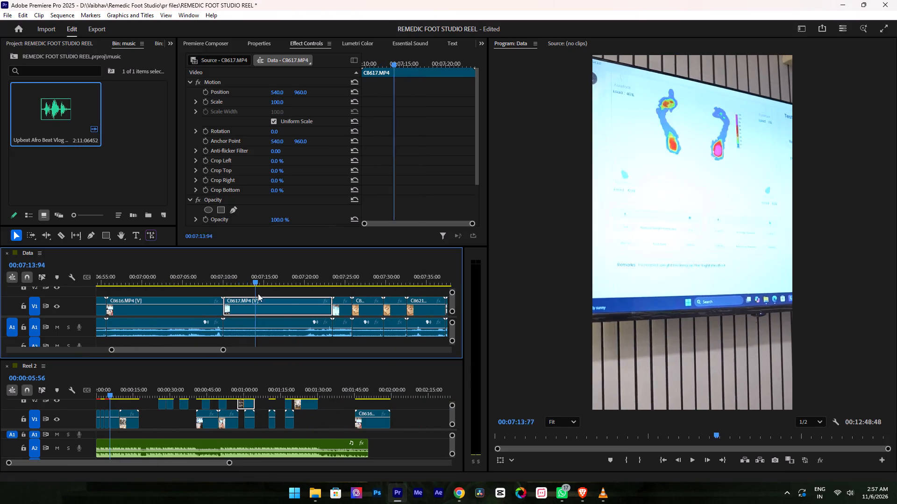
left_click_drag(258, 294, 253, 292)
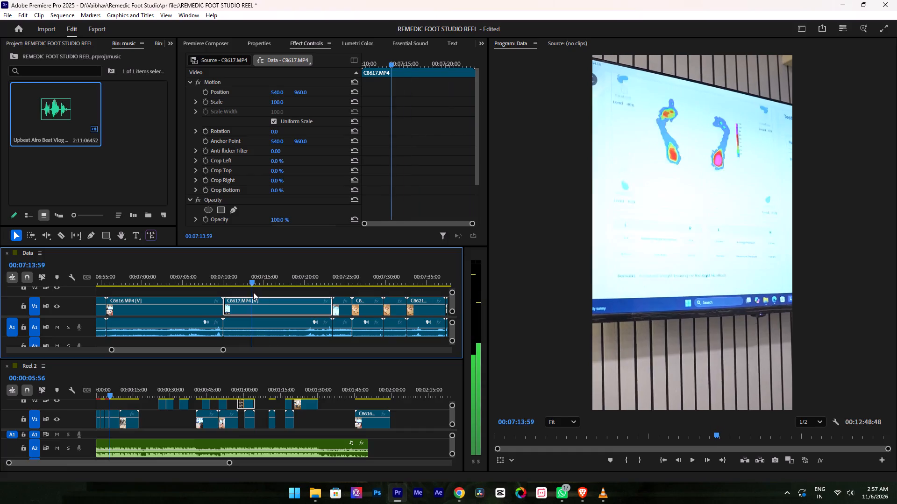
left_click_drag(253, 292, 249, 292)
left_click_drag(266, 308, 418, 426)
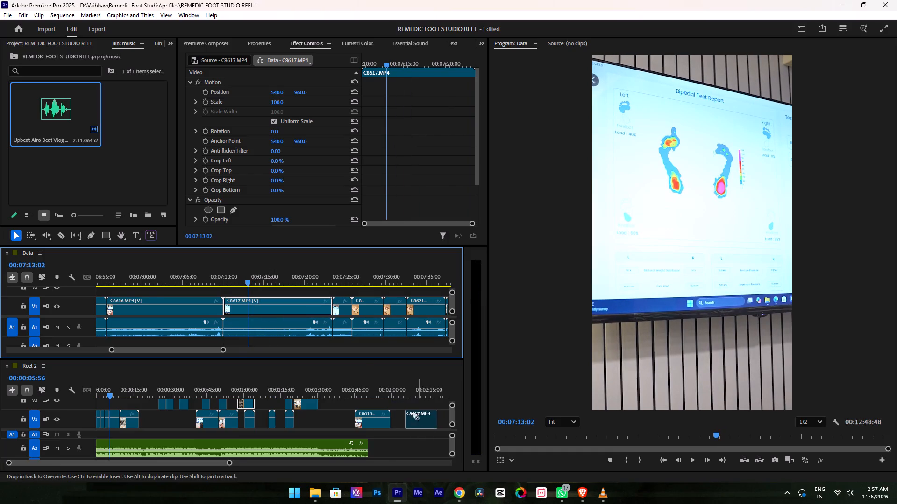
Review clips C8618 to C8621 and copy the foot-imprint box clip C8621 into Reel 2, positioned on V1 at about 2 min 31 s.
scroll(307, 297, "down", 10, "alt")
scroll(291, 312, "up", 7, "alt")
left_click_drag(216, 263, 226, 274)
left_click_drag(220, 277, 220, 277)
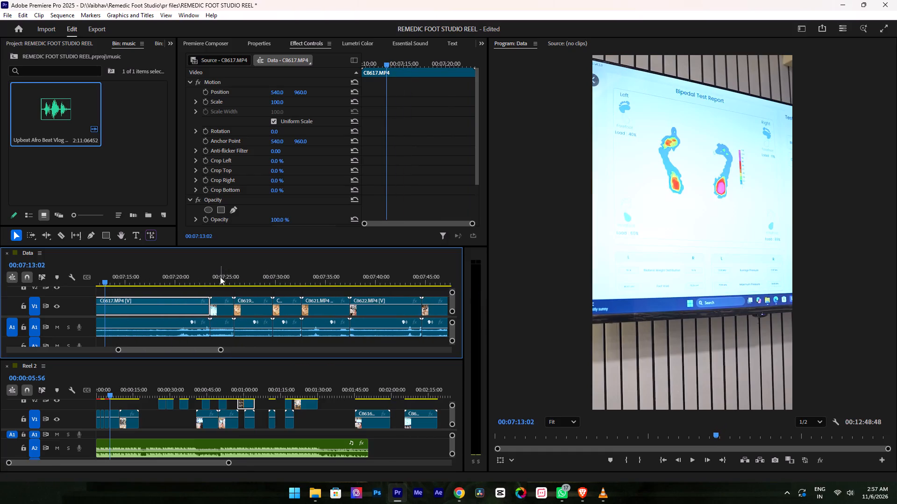
left_click_drag(220, 277, 261, 289)
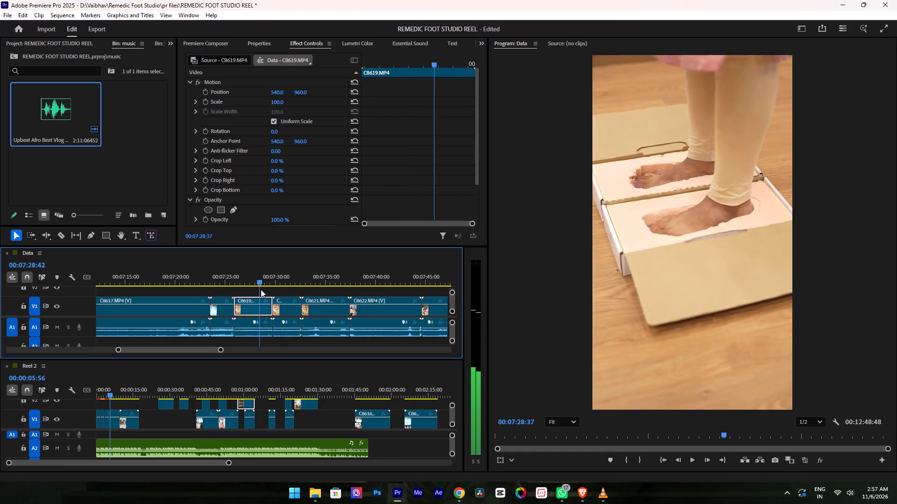
left_click_drag(261, 289, 240, 291)
key("space")
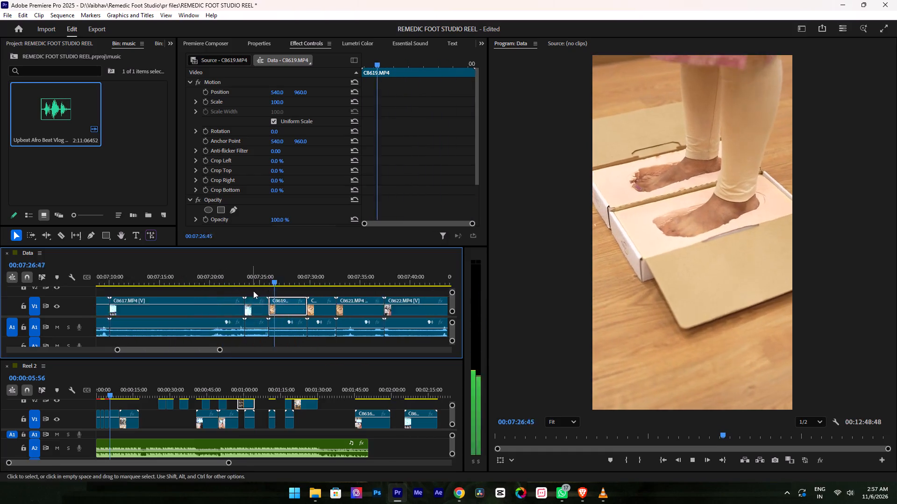
key("space")
left_click_drag(285, 278, 298, 280)
key("space")
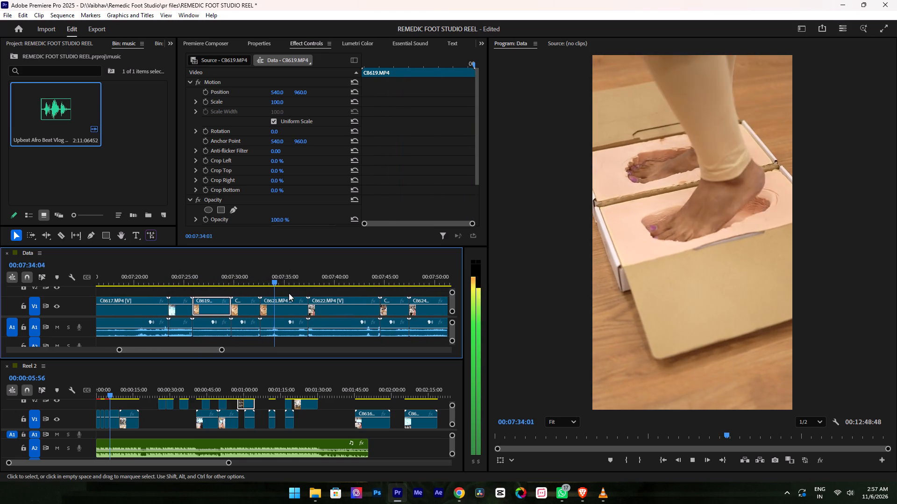
key("space")
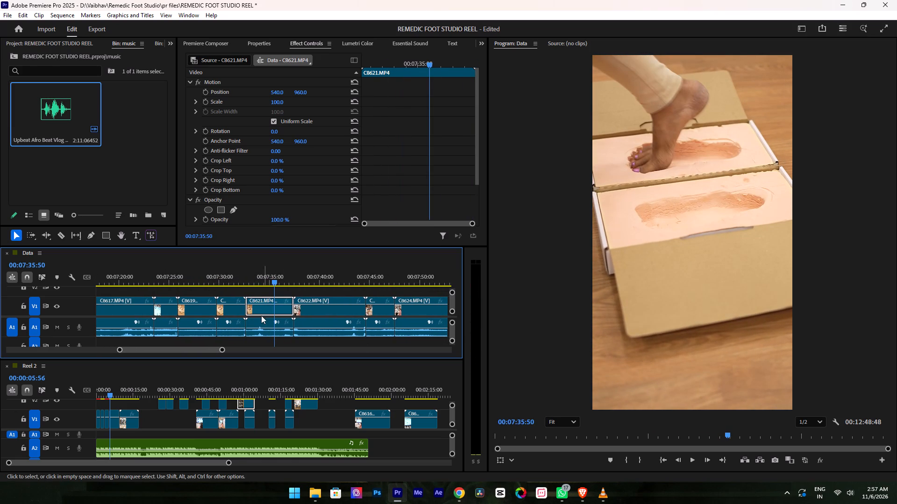
left_click_drag(278, 280, 243, 288)
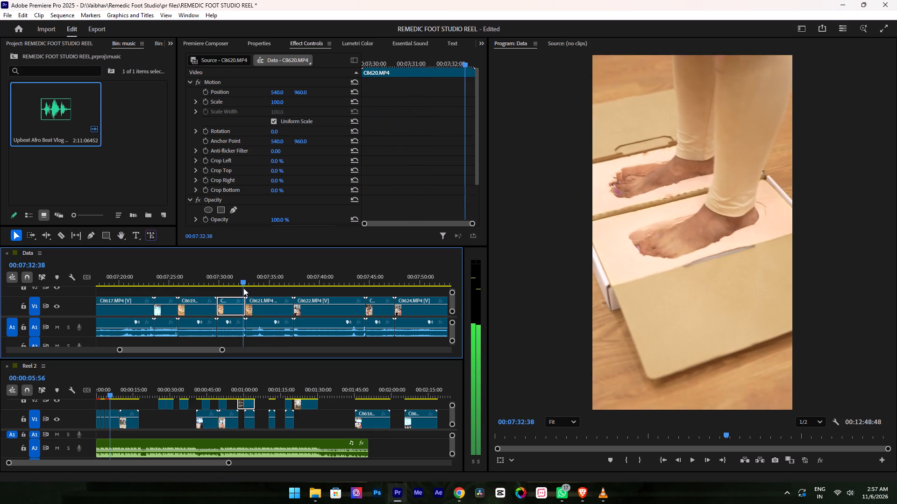
left_click_drag(243, 288, 264, 292)
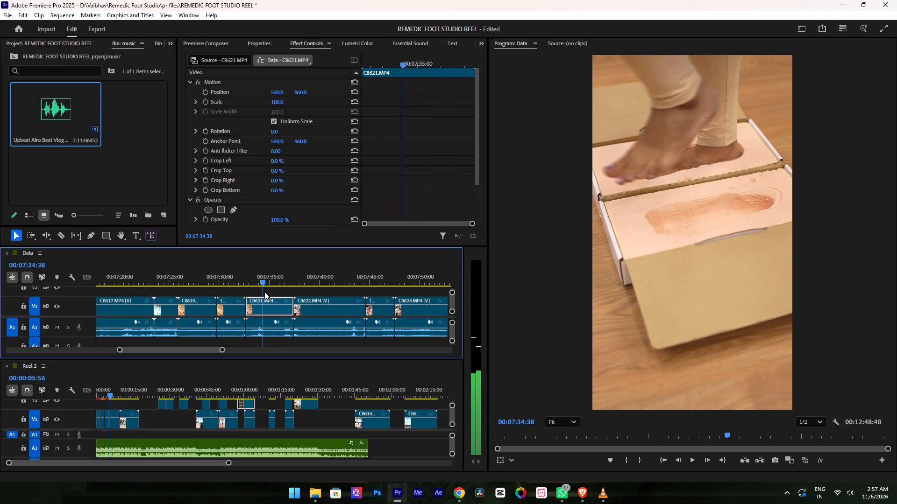
left_click_drag(264, 292, 279, 292)
scroll(324, 381, "down", 7, "alt")
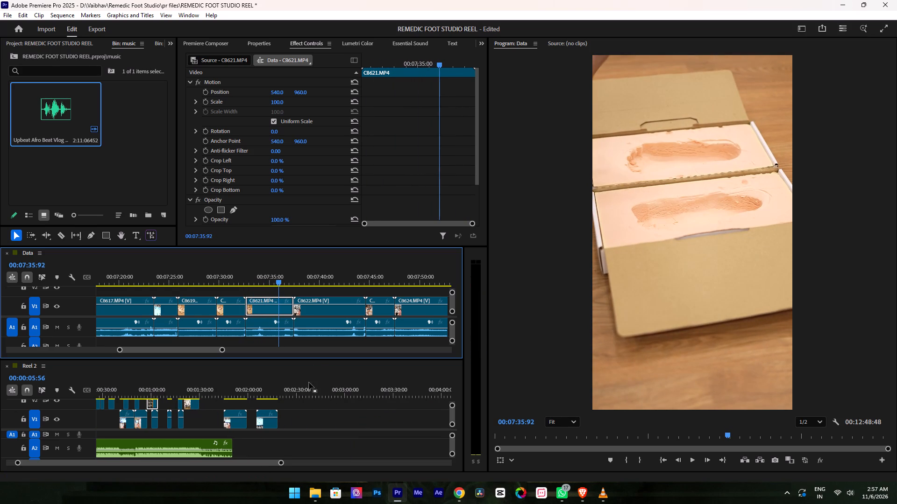
left_click_drag(274, 312, 325, 417)
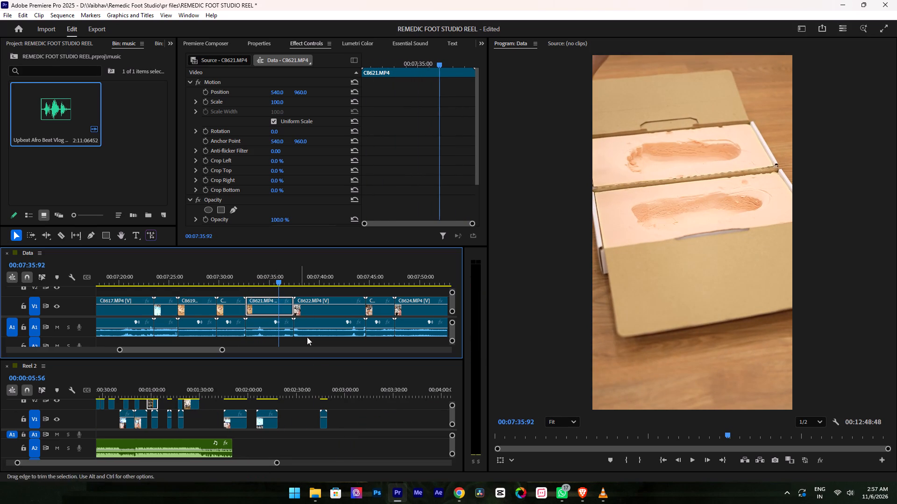
left_click_drag(325, 427, 303, 424)
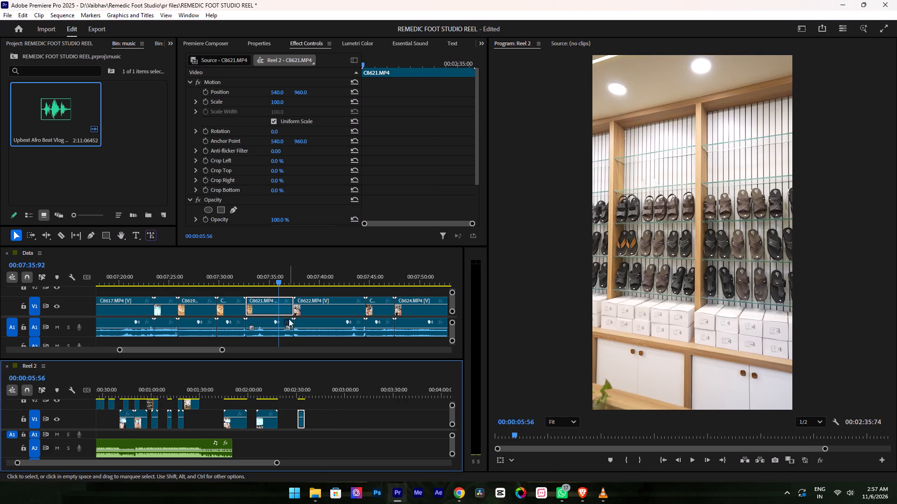
Review clips C8622 and C8623 and copy the handheld black slipper clip C8623 into Reel 2, on V1 at about 2 min 53 s.
left_click_drag(293, 277, 364, 293)
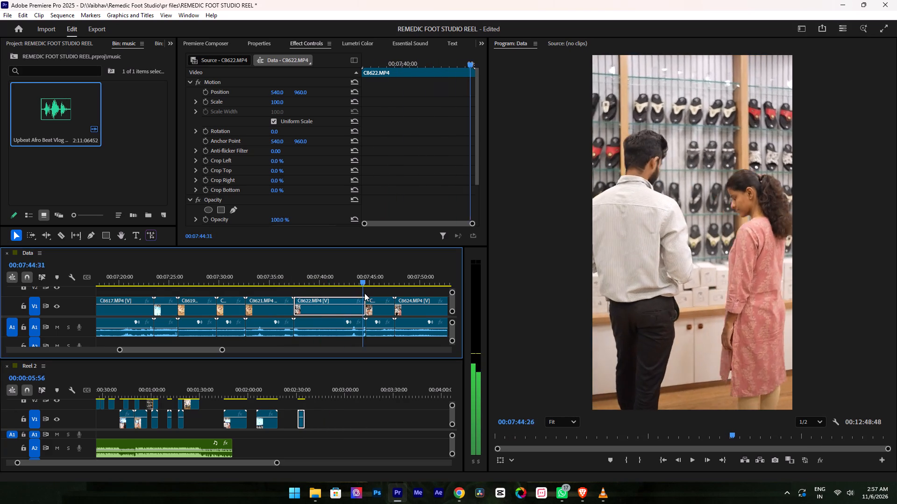
left_click_drag(364, 293, 393, 298)
scroll(379, 306, "down", 3)
scroll(378, 306, "up", 6, "alt")
scroll(376, 308, "down", 2)
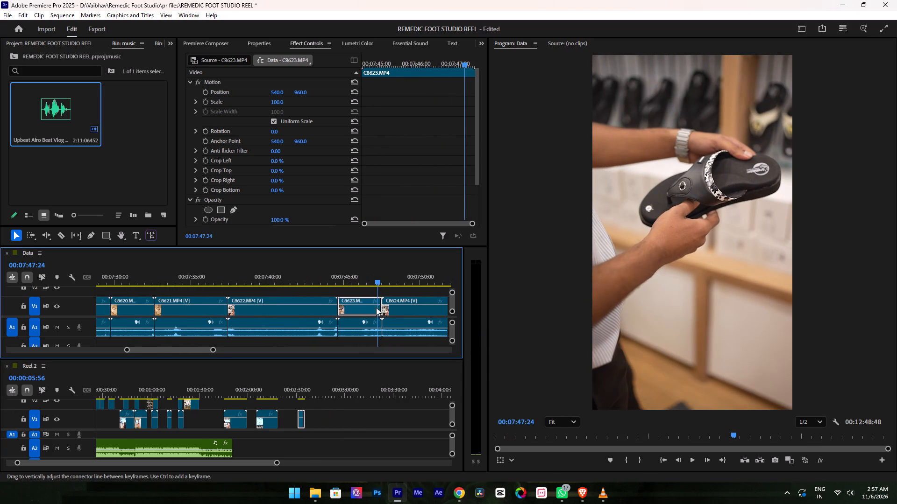
scroll(376, 308, "down", 4)
scroll(328, 313, "up", 4, "alt")
left_click_drag(251, 279, 248, 280)
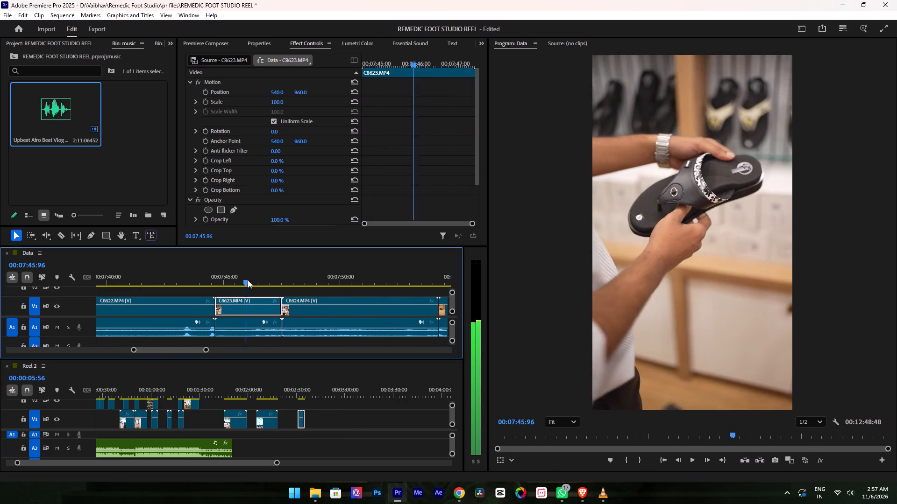
left_click_drag(248, 280, 257, 280)
left_click_drag(246, 314, 337, 426)
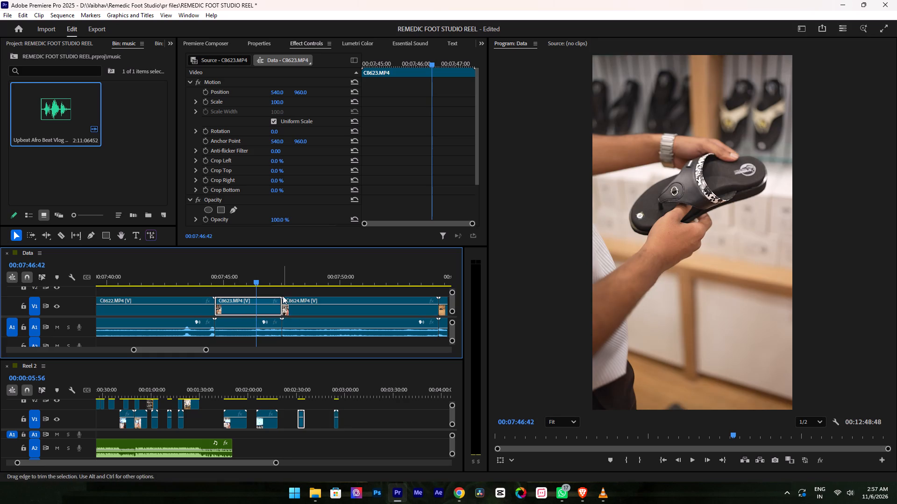
Review clips C8624 to C8628 and copy C8628, the black slippers on the floor, into Reel 2 on V1 at about 3 min 18 s.
left_click_drag(287, 273, 353, 294)
scroll(353, 299, "down", 19, "alt")
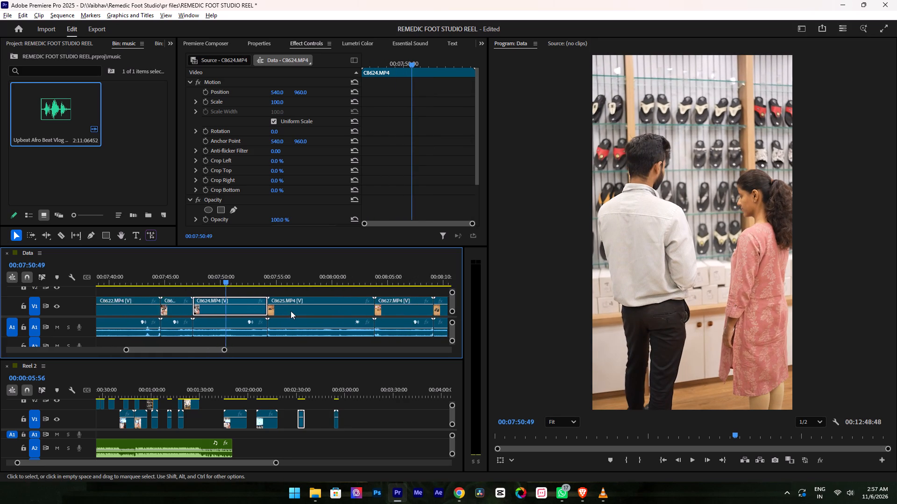
left_click_drag(272, 269, 373, 297)
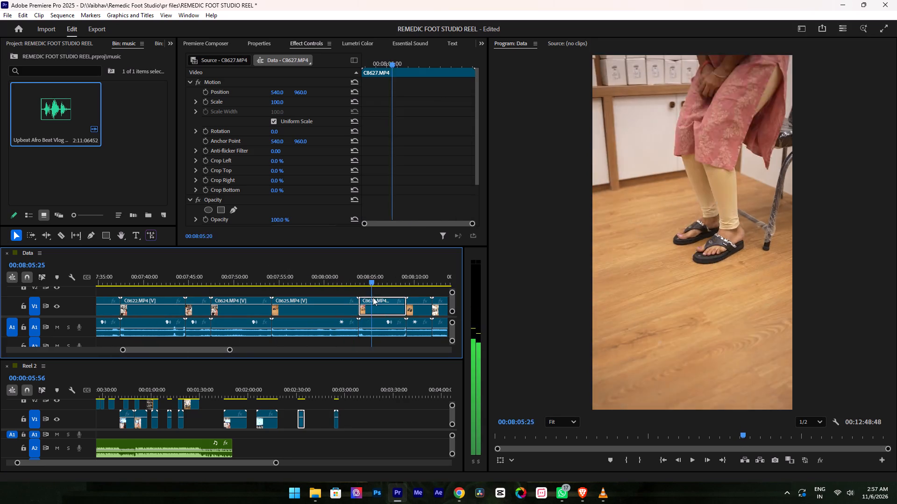
left_click_drag(373, 297, 402, 299)
scroll(402, 300, "down", 11, "alt")
scroll(349, 310, "up", 7, "alt")
left_click_drag(290, 273, 302, 278)
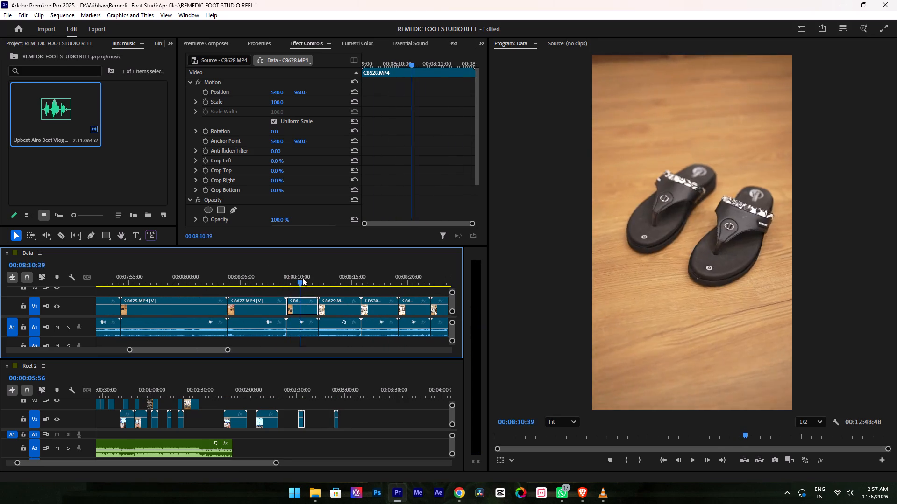
left_click_drag(302, 278, 291, 283)
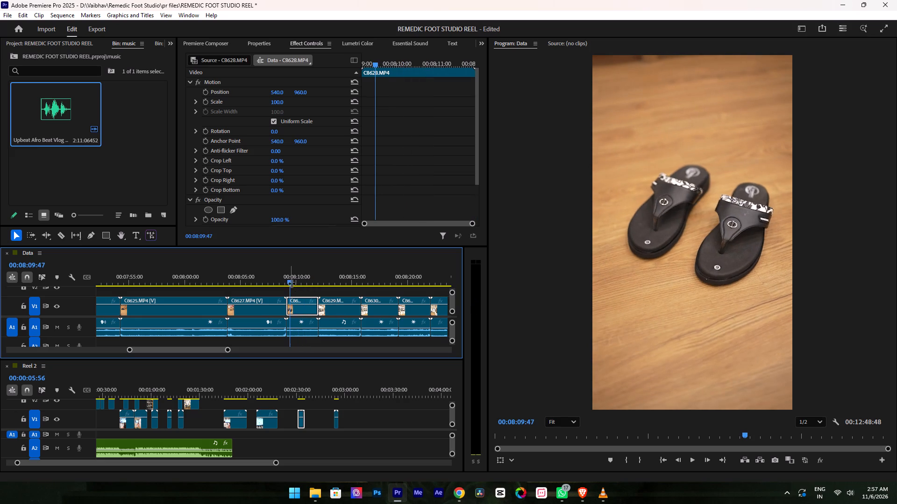
left_click_drag(302, 314, 376, 417)
Skim clips C8629 to C8635 in the Data sequence, examining the shoe shelves and shop interior shots.
left_click_drag(322, 274, 351, 286)
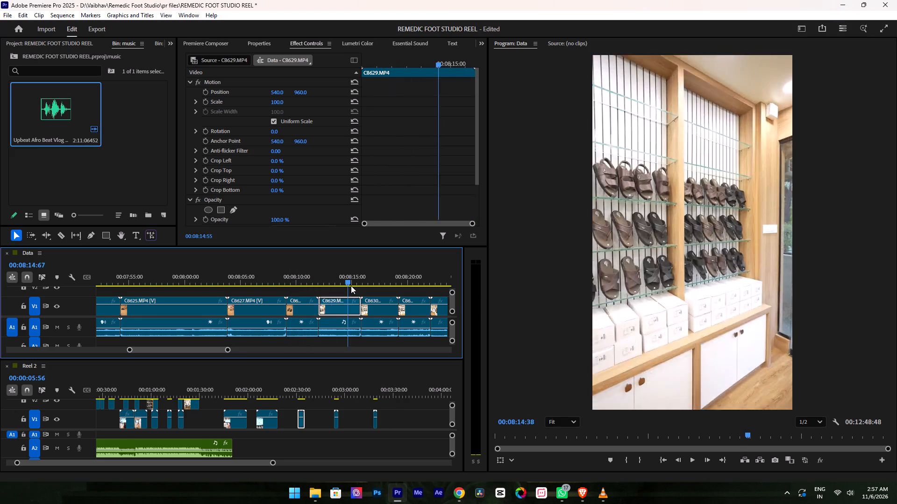
left_click_drag(351, 286, 399, 290)
scroll(406, 290, "down", 15, "alt")
scroll(302, 324, "down", 11, "alt")
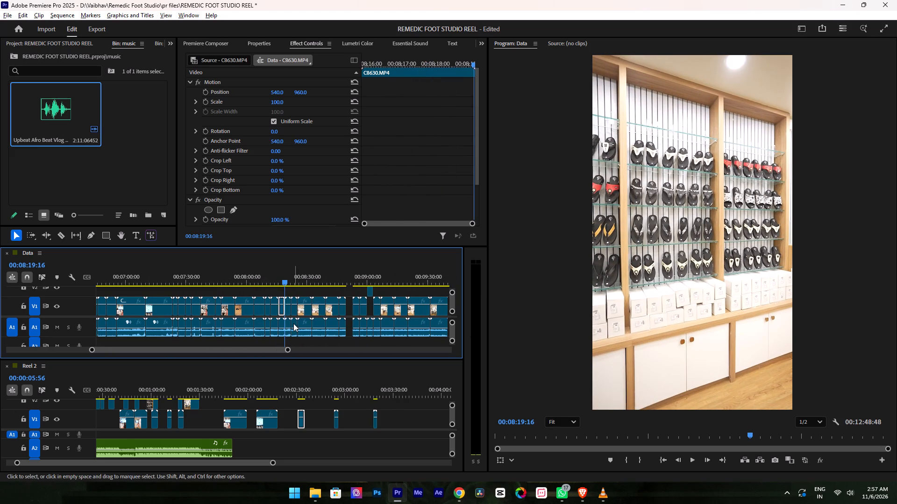
left_click_drag(293, 270, 334, 290)
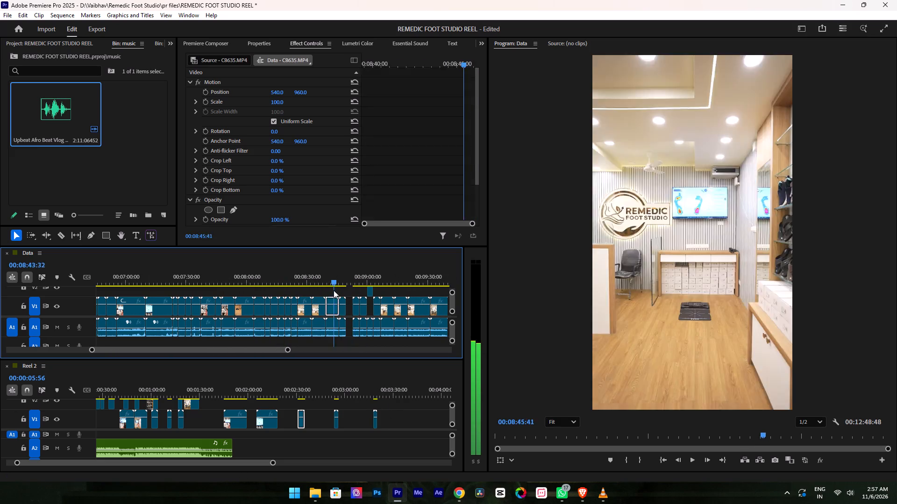
left_click_drag(334, 290, 294, 290)
Play the opening of Reel 2 from the start to check the logo and shelf clips.
scroll(220, 403, "up", 20)
scroll(220, 403, "up", 8)
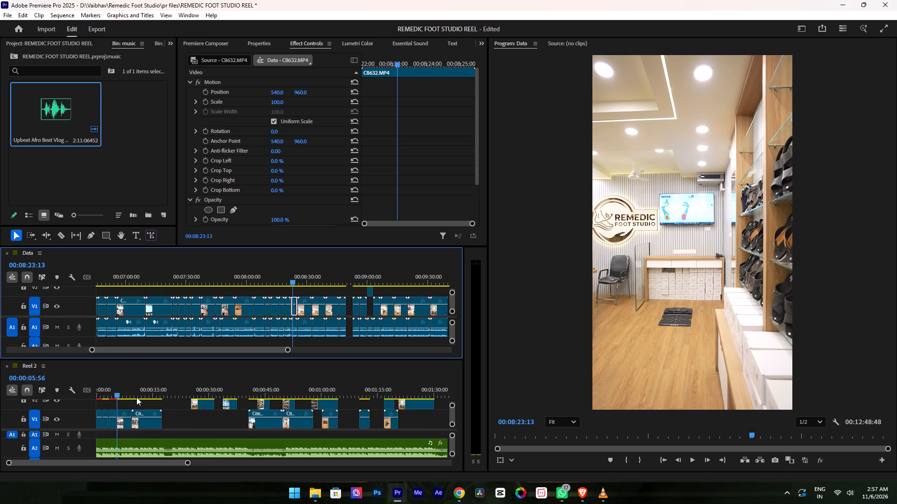
scroll(136, 397, "up", 20)
left_click_drag(148, 391, 97, 401)
key("space")
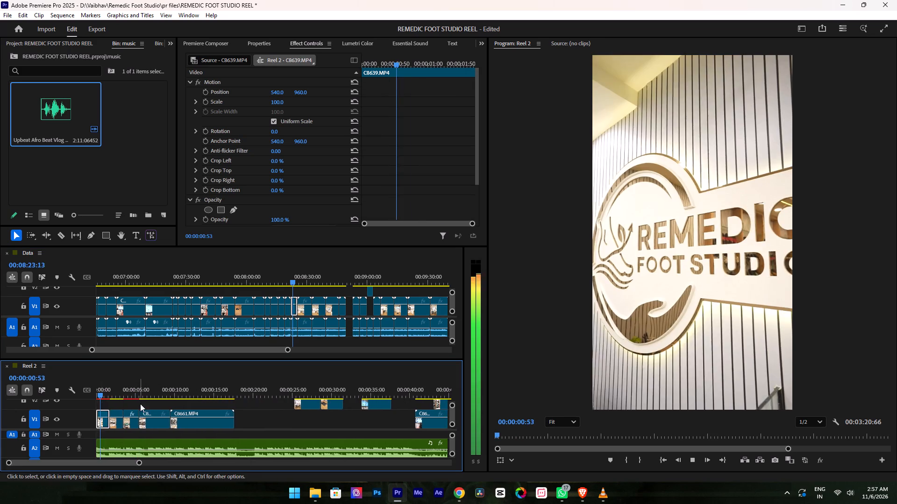
scroll(155, 399, "up", 7, "alt")
scroll(176, 398, "down", 5, "alt")
key("space")
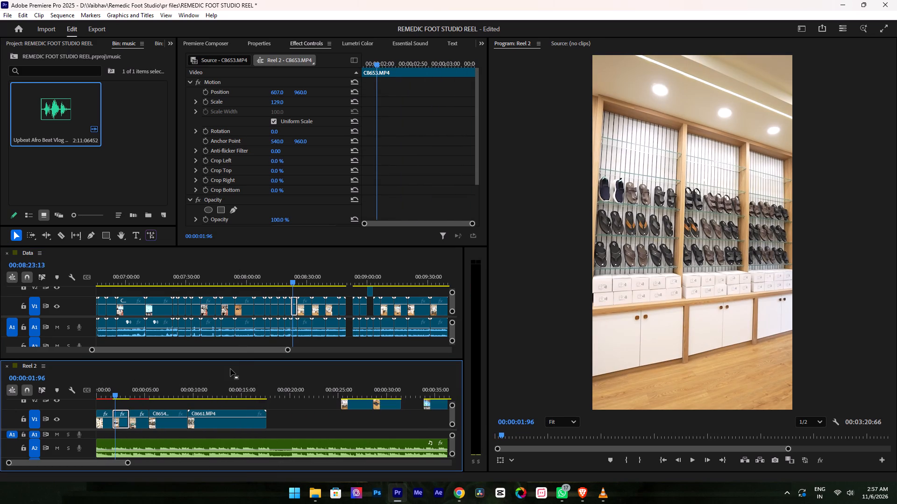
Group the Data and Reel 2 sequences into one timeline area and enlarge that area's height.
left_click_drag(233, 359, 228, 262)
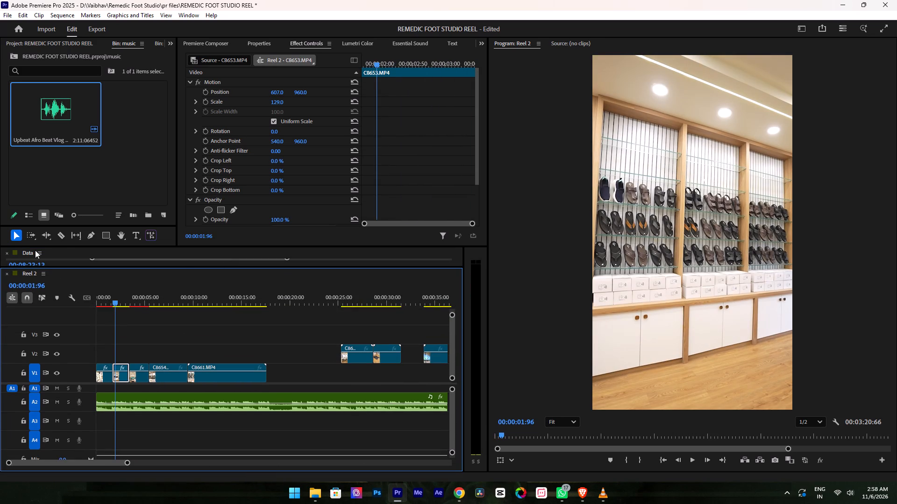
left_click_drag(28, 254, 63, 278)
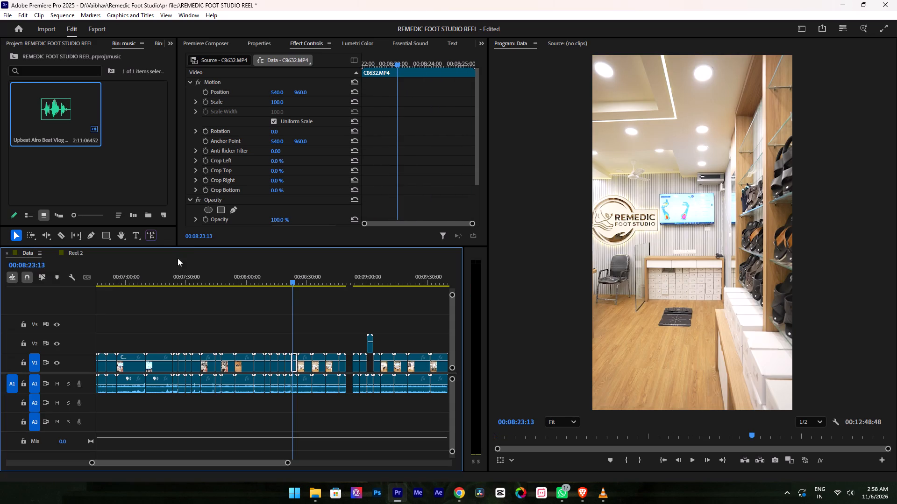
left_click_drag(195, 246, 196, 211)
scroll(224, 280, "down", 4, "alt")
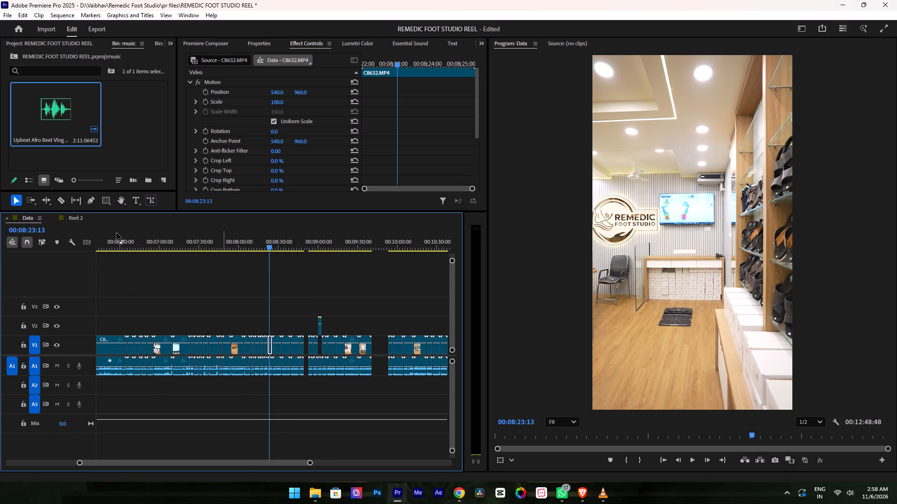
Play Reel 2's opening and move clip C8654 earlier on V1 to start at 00:00:05:07, overwriting the end of C8650.
left_click(78, 218)
scroll(191, 281, "down", 3, "alt")
scroll(188, 284, "up", 10, "alt")
scroll(159, 286, "up", 3)
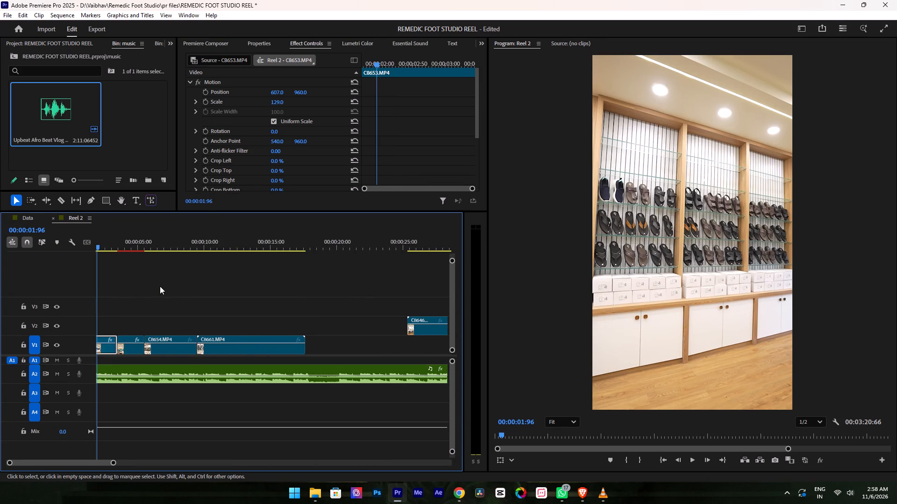
scroll(160, 286, "up", 18)
key("space")
scroll(200, 309, "up", 6, "alt")
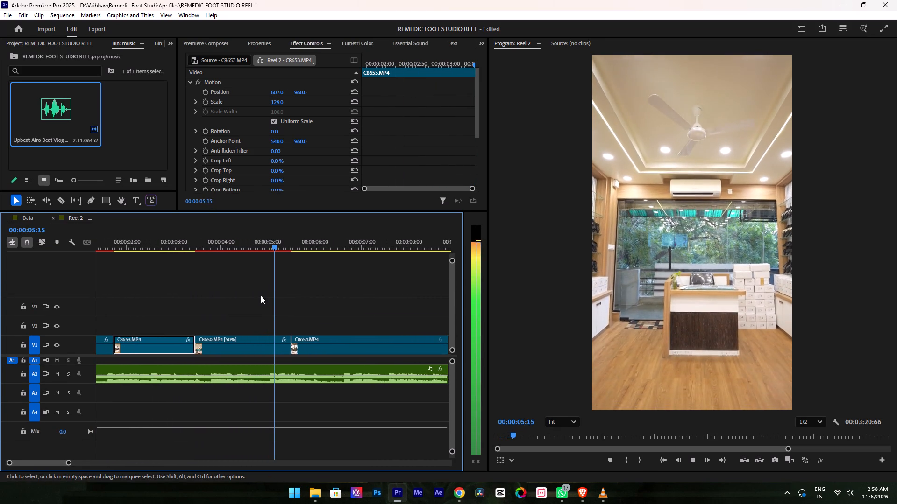
key("space")
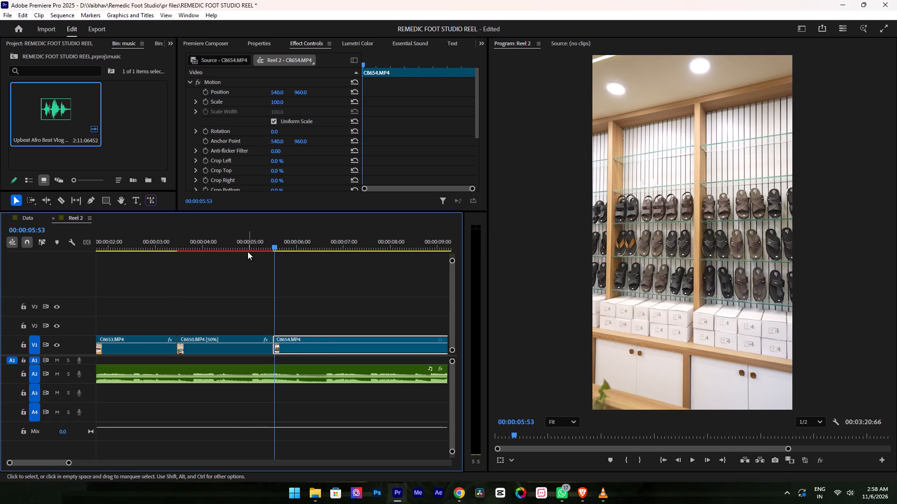
left_click_drag(241, 243, 212, 249)
key("space")
key("space")
key("space")
key("space")
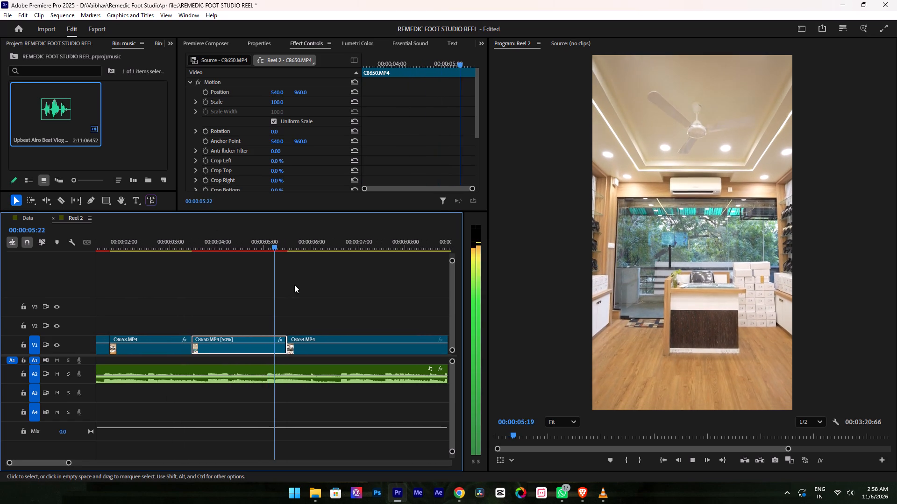
left_click_drag(265, 239, 266, 245)
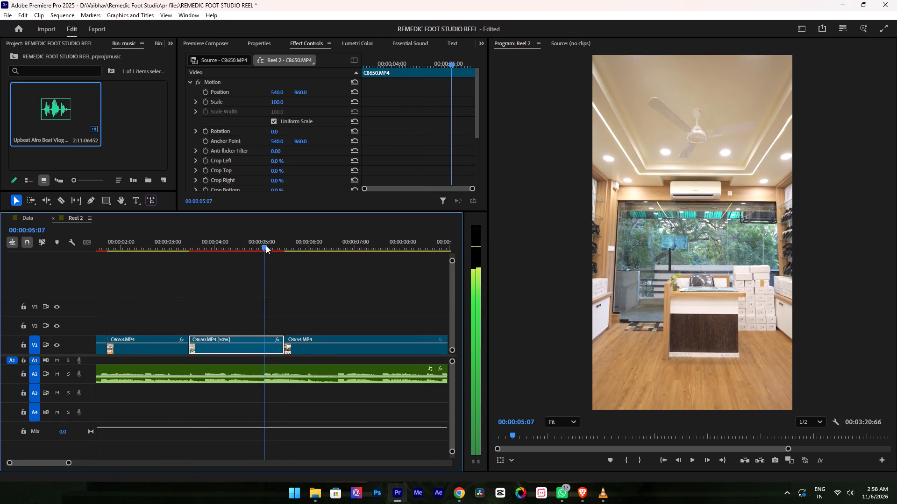
left_click_drag(266, 245, 265, 245)
left_click_drag(315, 350, 293, 351)
Replay Reel 2's opening through the shoe-shelf clip C8654 and delete that clip from V1.
key("space")
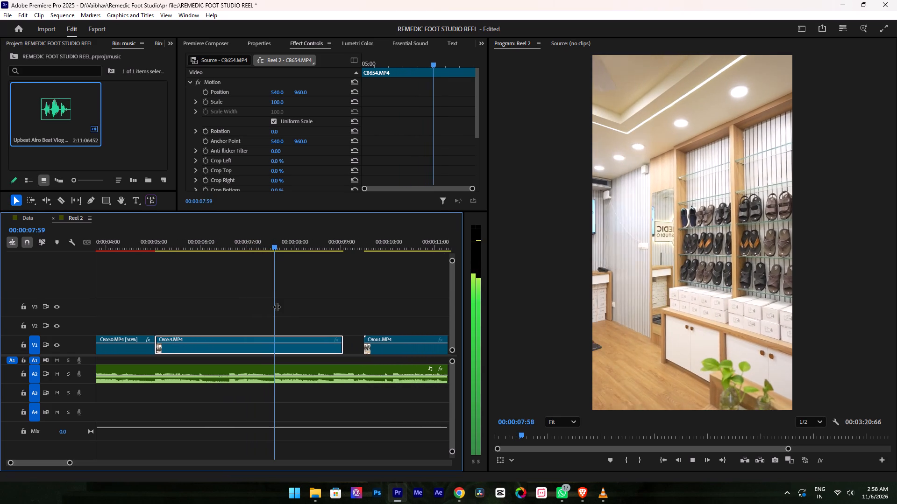
key("space")
left_click_drag(276, 225, 212, 249)
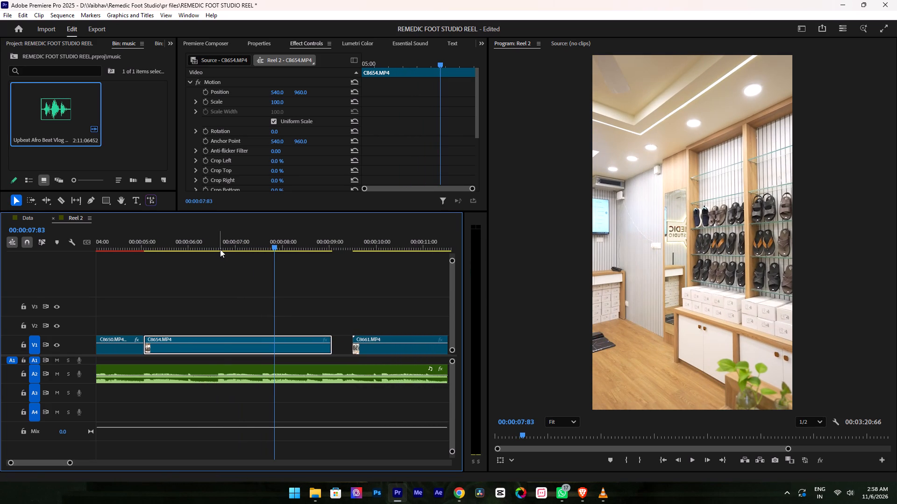
left_click_drag(224, 247, 54, 269)
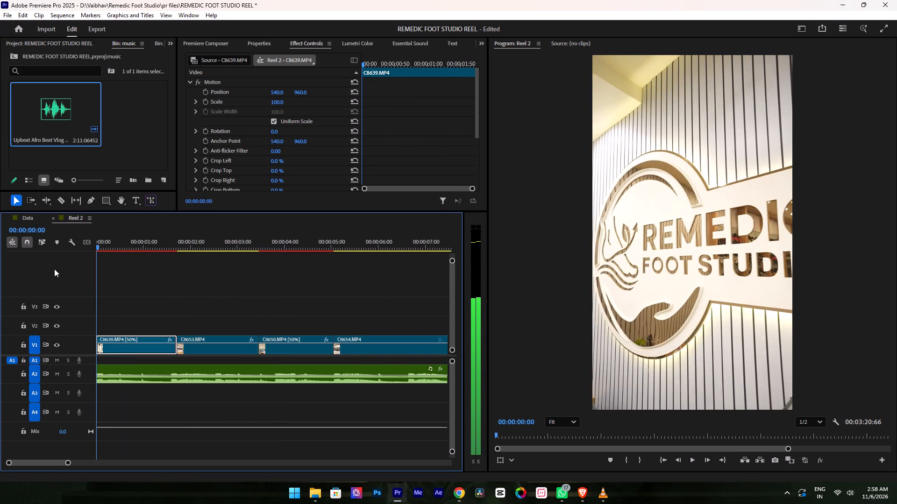
left_click_drag(54, 269, 301, 301)
scroll(300, 304, "down", 10, "alt")
scroll(244, 307, "up", 5, "alt")
key("space")
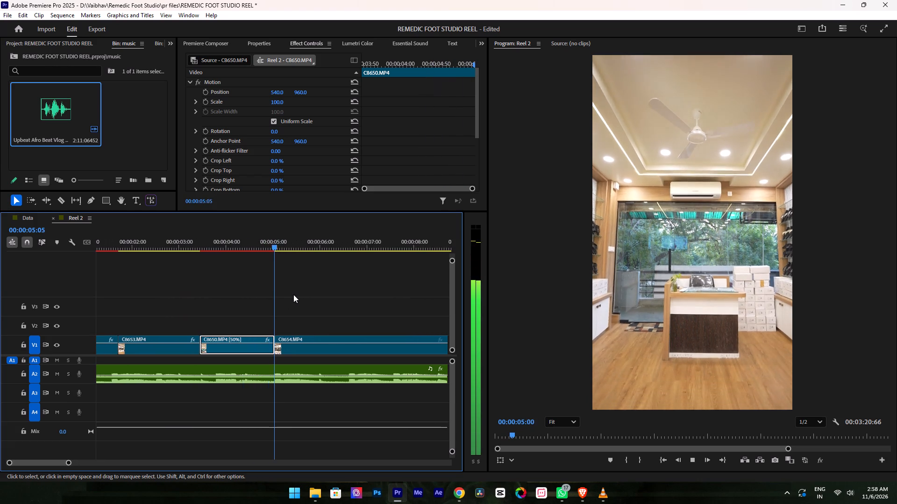
key("space")
key("space")
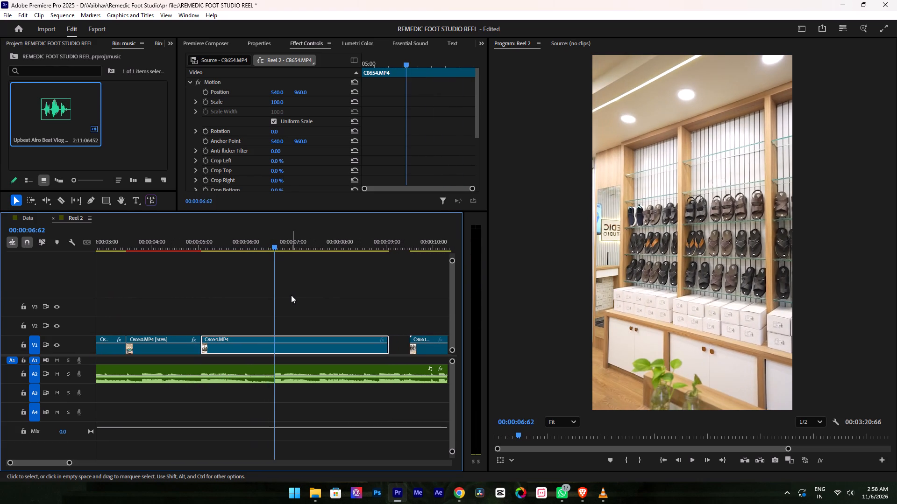
key("space")
key("BackSpace")
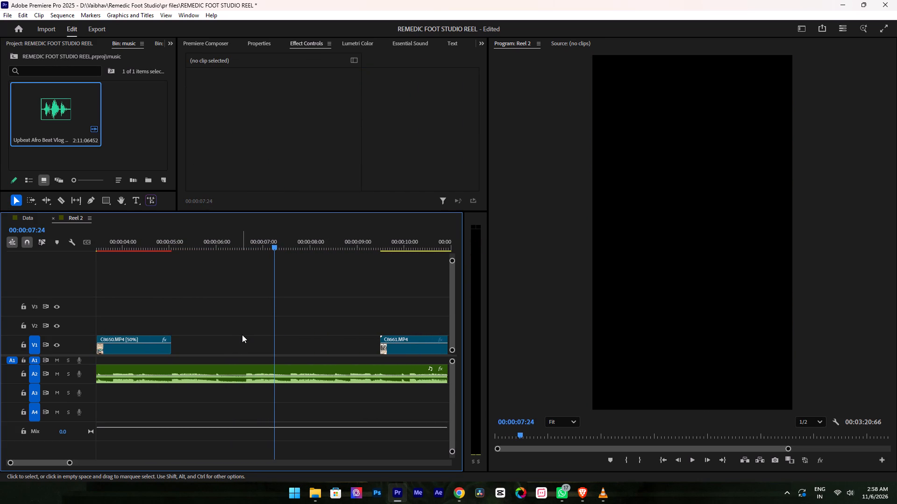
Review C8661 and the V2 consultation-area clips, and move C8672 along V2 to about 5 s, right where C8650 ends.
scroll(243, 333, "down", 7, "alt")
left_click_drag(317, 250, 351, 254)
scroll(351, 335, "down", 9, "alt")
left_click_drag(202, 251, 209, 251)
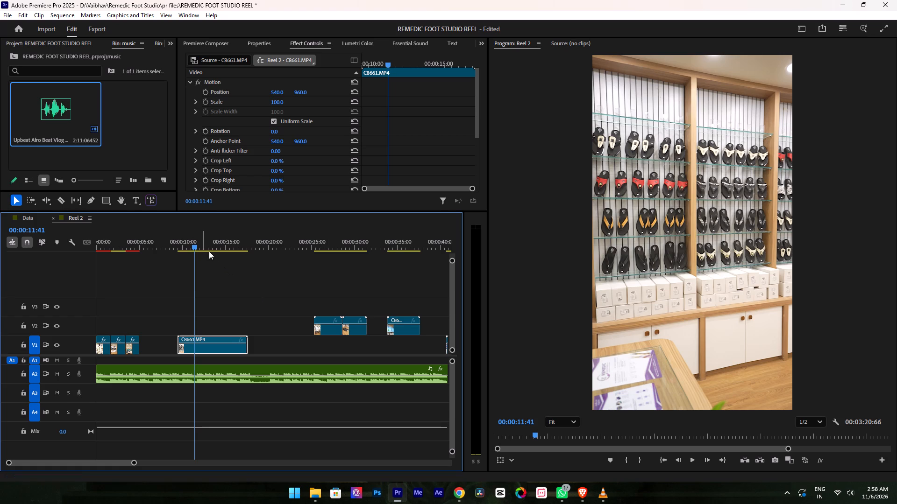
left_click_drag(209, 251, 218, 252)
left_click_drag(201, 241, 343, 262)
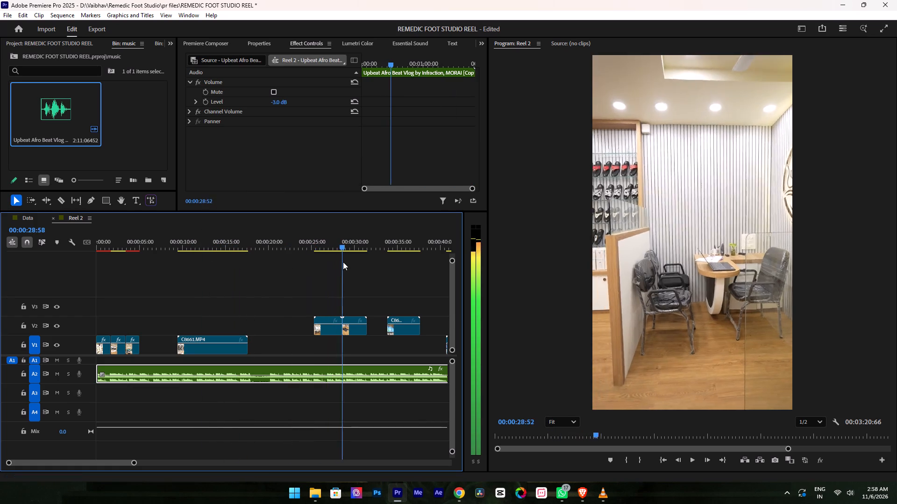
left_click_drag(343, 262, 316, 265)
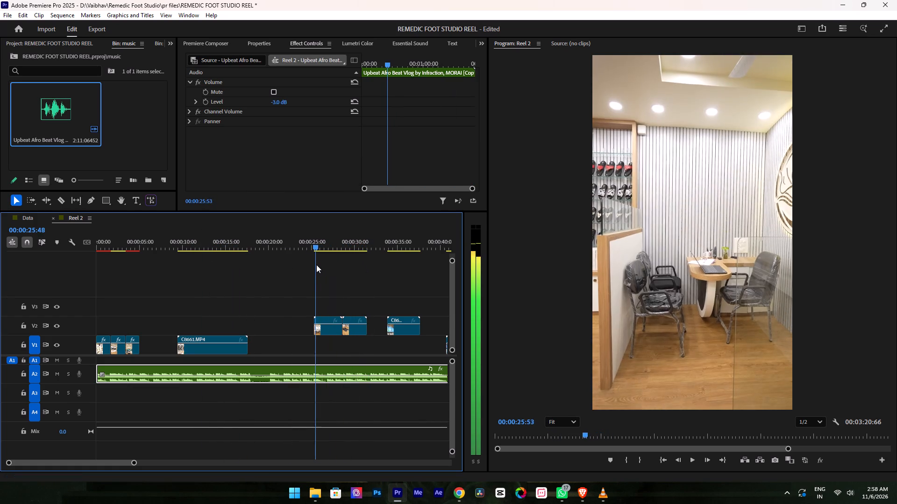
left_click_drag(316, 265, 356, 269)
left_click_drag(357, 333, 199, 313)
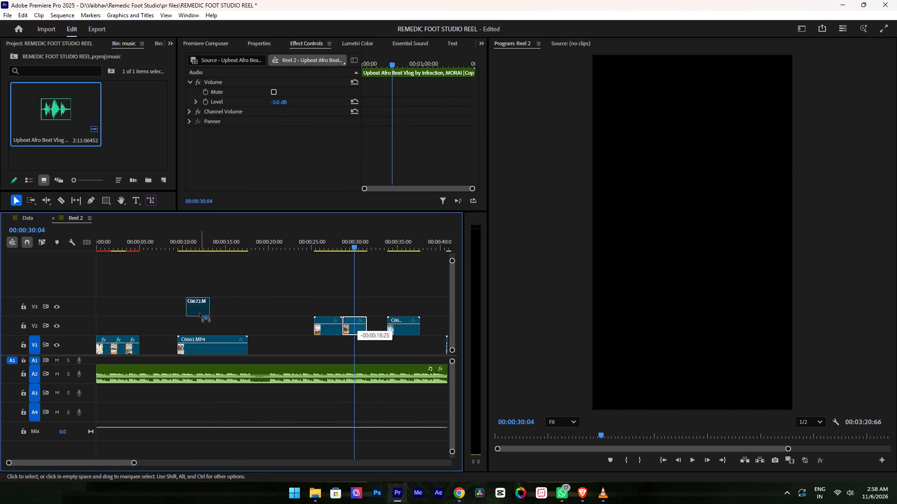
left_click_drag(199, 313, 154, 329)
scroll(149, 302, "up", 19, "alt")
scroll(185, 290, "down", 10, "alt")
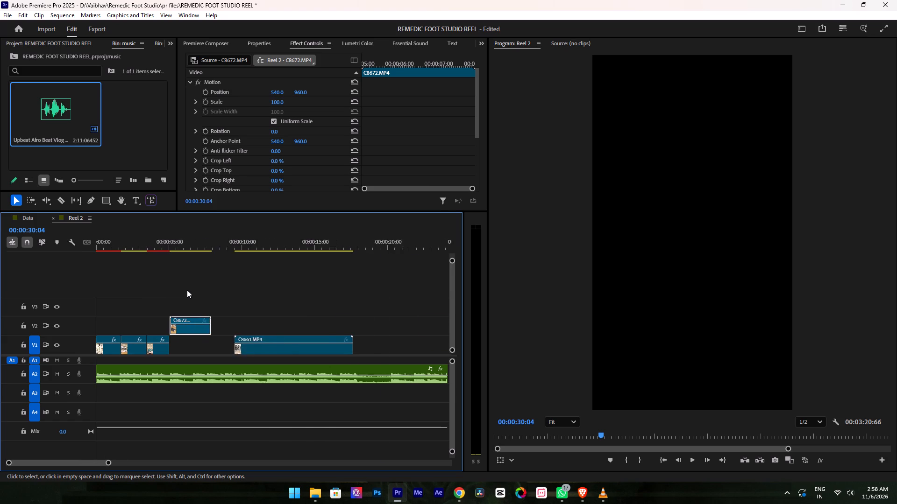
Move clip C8672 along V2 to about 31 s, directly before the pressure-plot screen clip.
scroll(187, 290, "down", 6, "alt")
left_click_drag(273, 236, 298, 252)
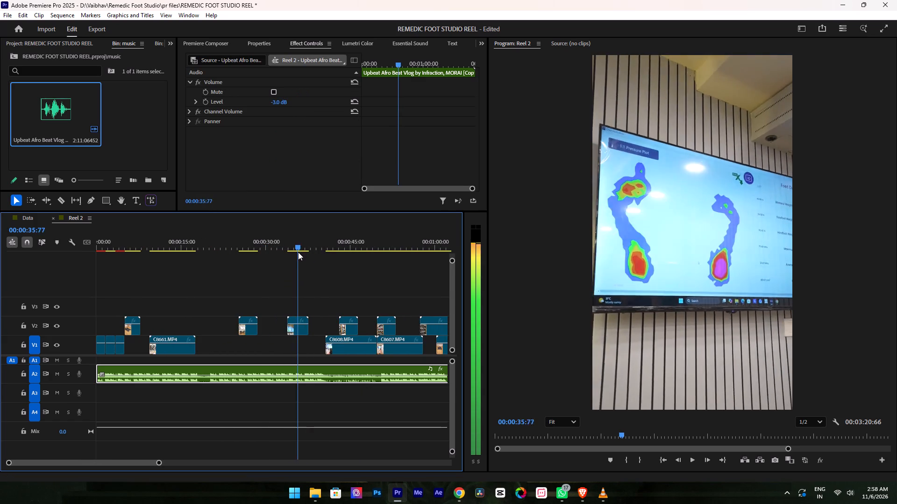
left_click_drag(298, 252, 289, 253)
left_click_drag(135, 330, 278, 330)
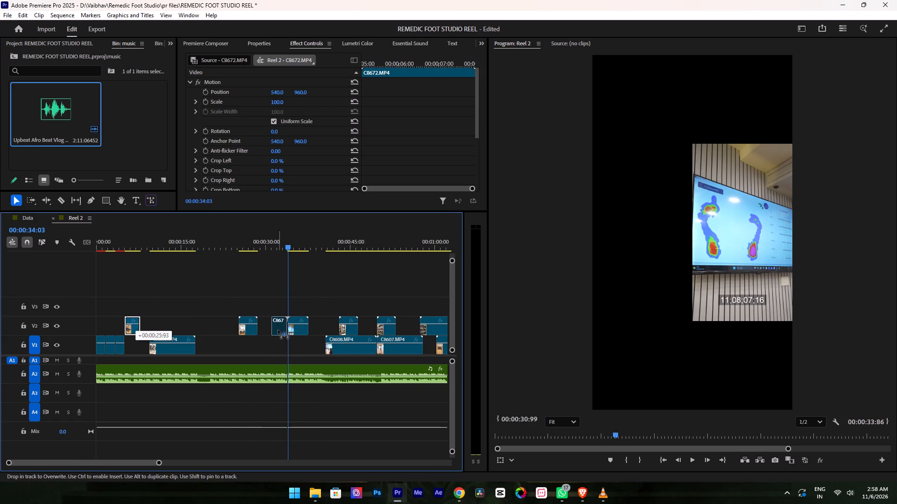
left_click_drag(278, 330, 278, 330)
Review the clips between about 34 and 54 s, and move slipper-shelf clip C8670 along V2 to start where C8650 ends.
left_click_drag(240, 236, 295, 266)
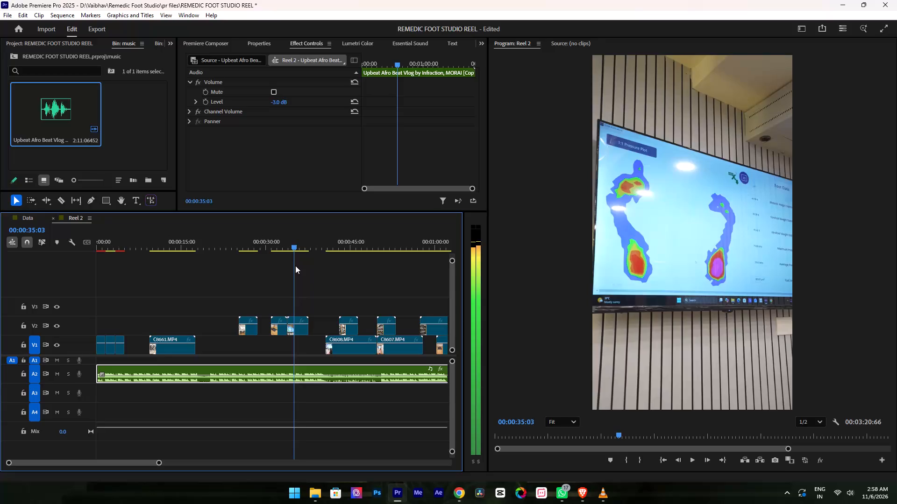
left_click_drag(295, 266, 359, 277)
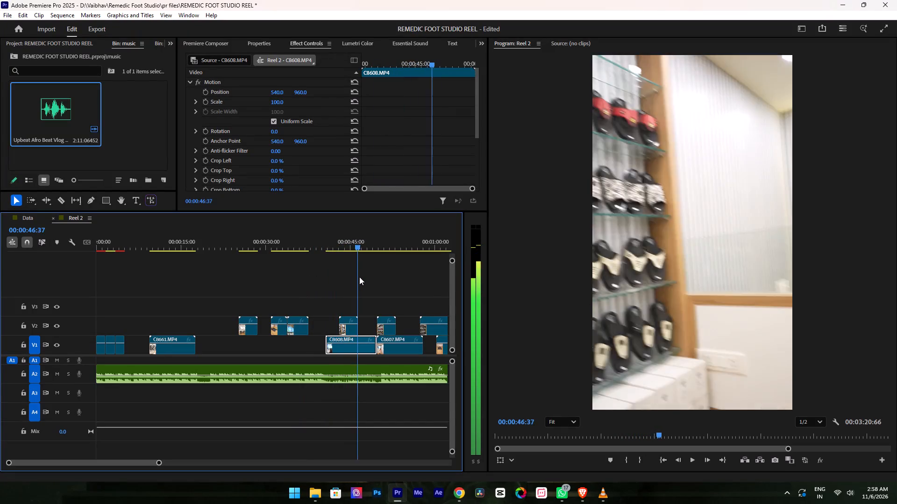
left_click_drag(359, 277, 402, 274)
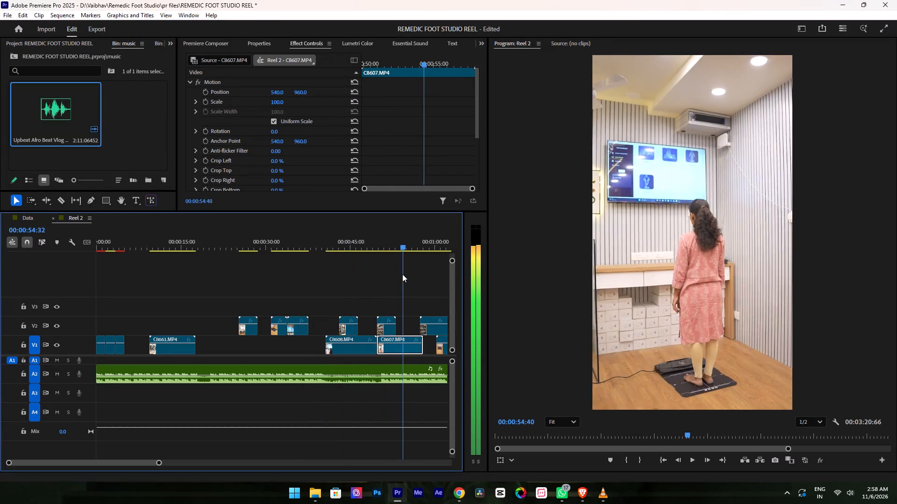
left_click_drag(402, 274, 353, 282)
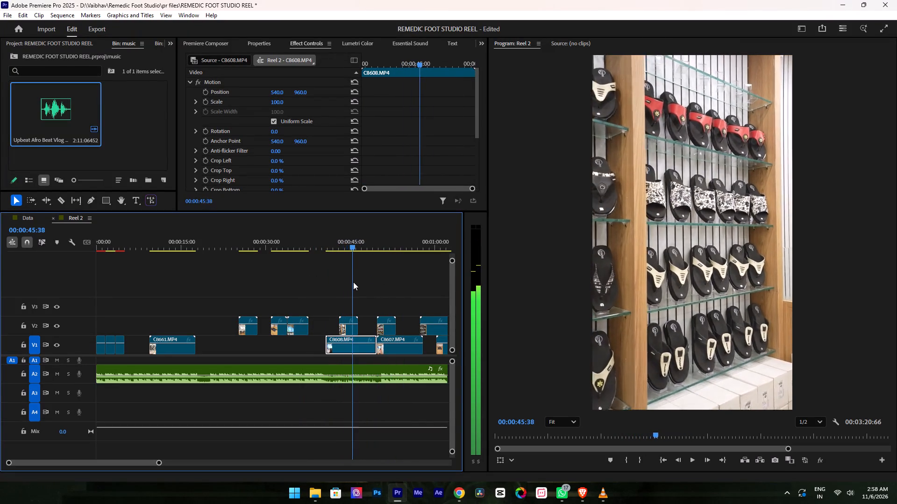
left_click_drag(353, 282, 360, 282)
left_click_drag(348, 319, 138, 324)
scroll(127, 299, "up", 20, "alt")
scroll(127, 299, "up", 7, "alt")
left_click_drag(188, 239, 220, 253)
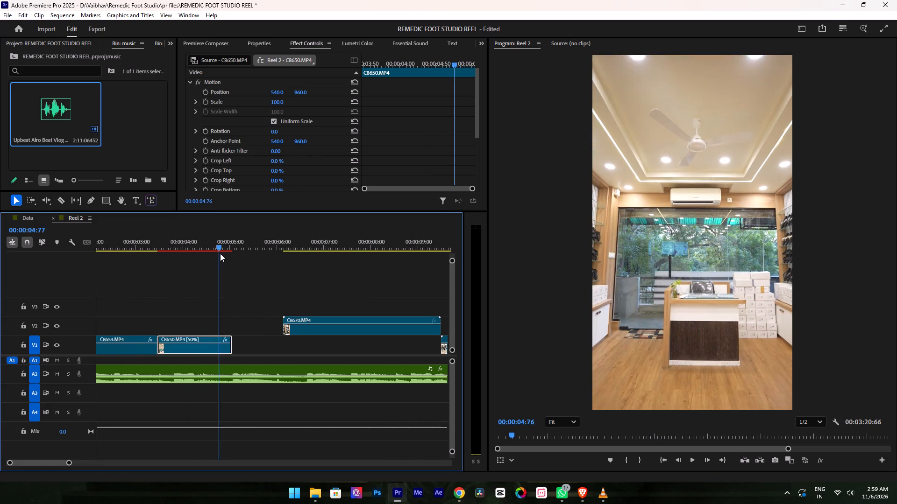
left_click_drag(220, 253, 229, 255)
left_click_drag(304, 324, 263, 323)
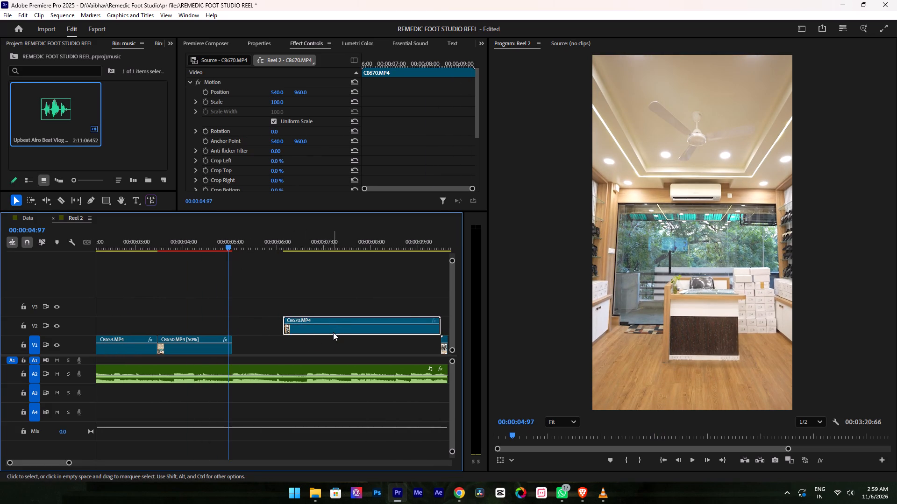
left_click_drag(330, 330, 283, 333)
left_click_drag(272, 322, 266, 304)
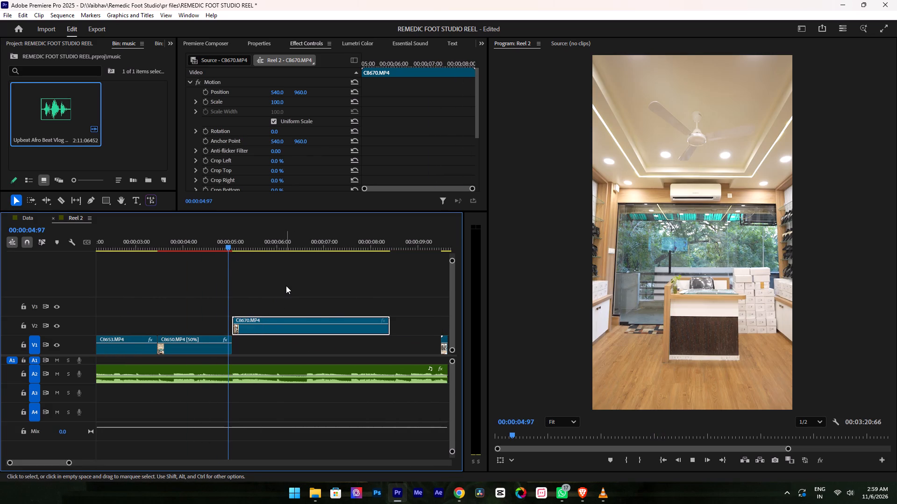
Play into C8670, trim about 00:00:00:33 off its start, and move it back on V2 against C8650's end.
key("space")
key("space")
scroll(246, 263, "up", 5, "alt")
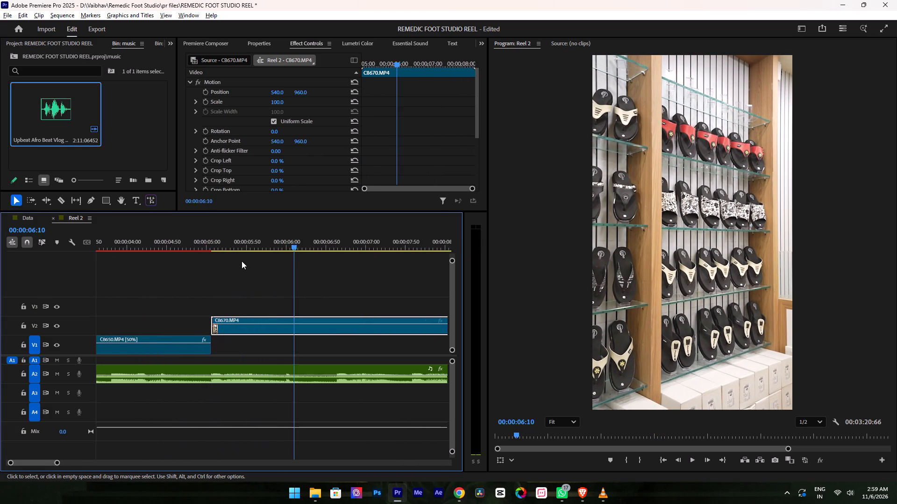
left_click_drag(228, 238, 218, 240)
left_click_drag(221, 245, 239, 250)
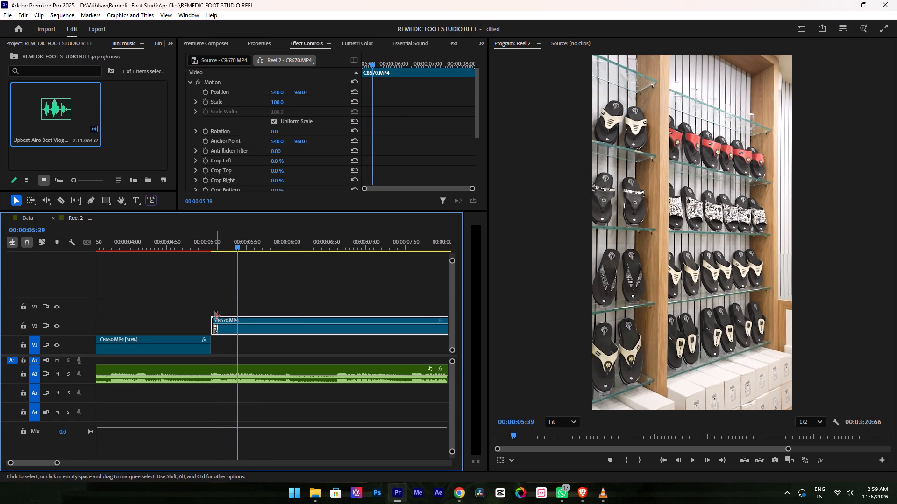
left_click_drag(215, 329, 242, 329)
left_click_drag(271, 334, 246, 334)
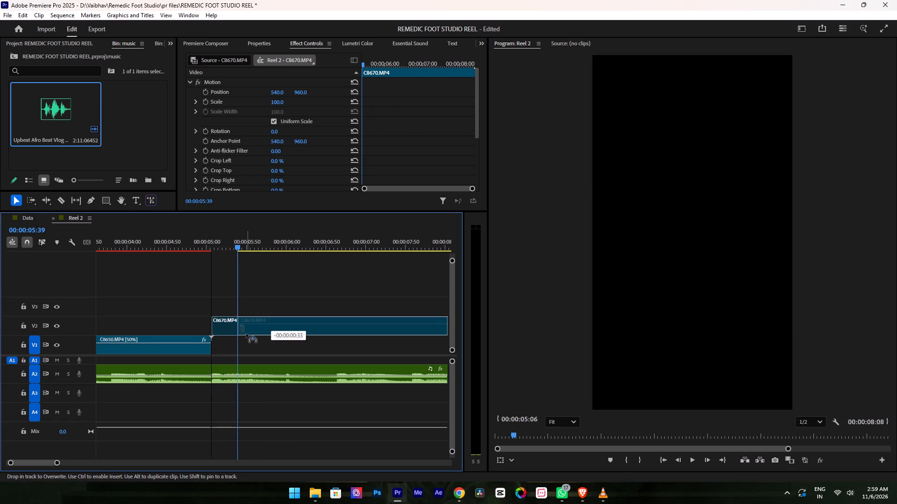
Play C8670, shorten it at both ends to a duration of 00:00:01:67, and butt it against C8650's end on V2.
scroll(259, 341, "down", 9, "alt")
key("space")
scroll(282, 342, "up", 5, "alt")
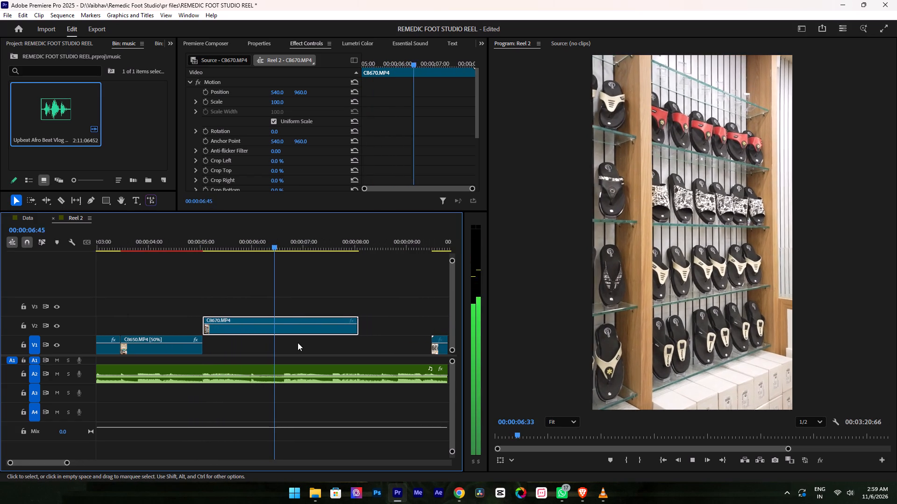
key("space")
left_click_drag(343, 330, 321, 331)
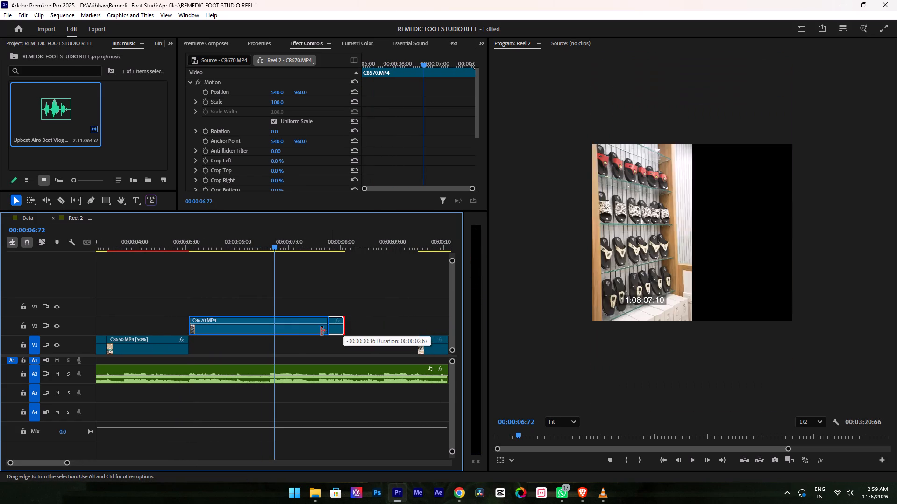
left_click_drag(321, 331, 317, 336)
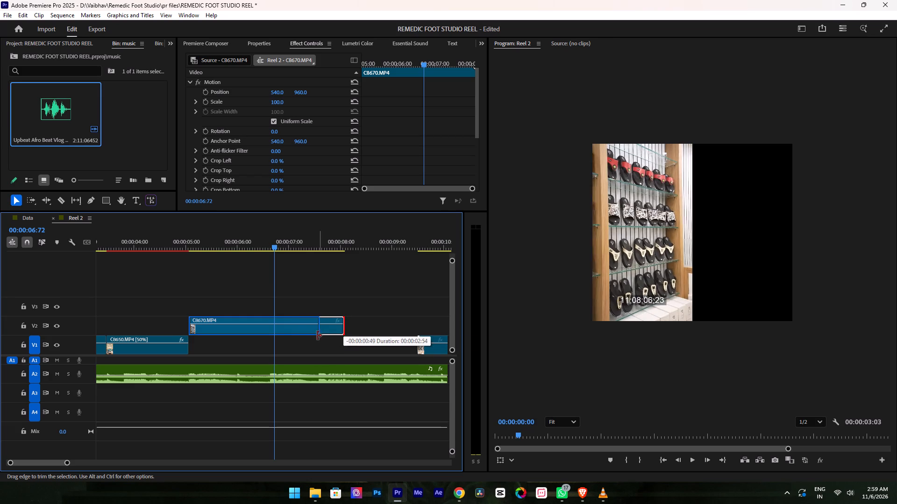
left_click_drag(317, 336, 292, 347)
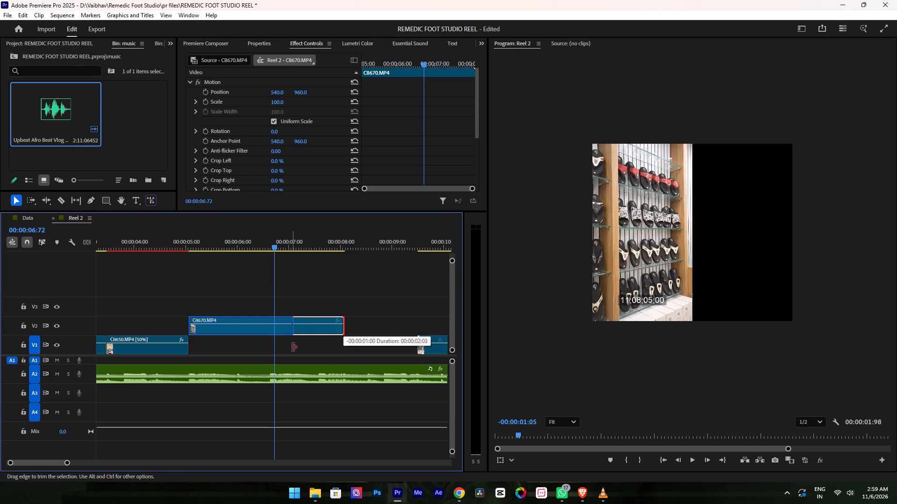
left_click_drag(292, 347, 295, 347)
left_click_drag(191, 334, 213, 334)
left_click_drag(229, 329, 210, 329)
Set C8670's speed to 50% with Optical flow time interpolation and play the cut from C8650 into it.
key("ctrl+r")
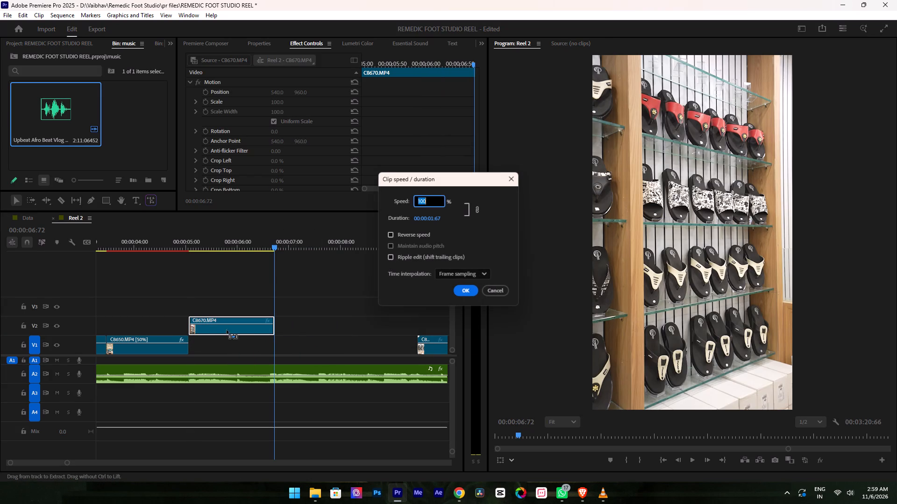
key("5")
key("0")
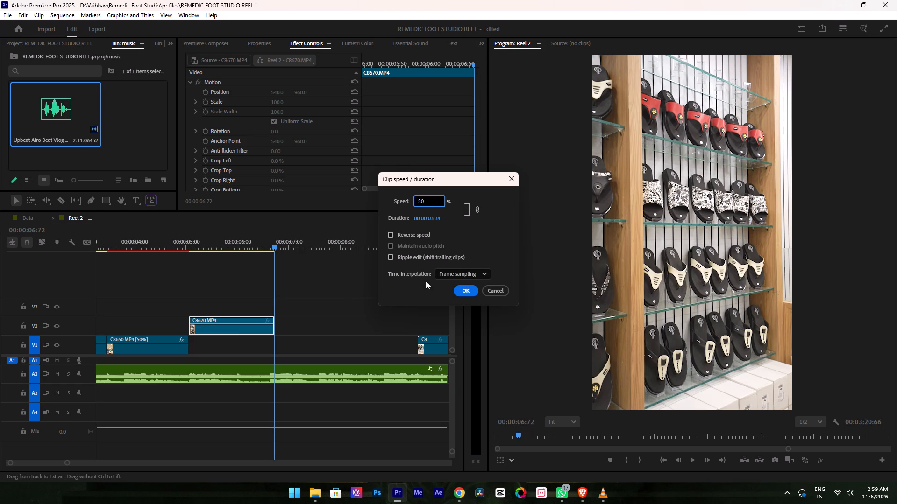
scroll(455, 273, "down", 6)
left_click(468, 289)
left_click(176, 249)
key("space")
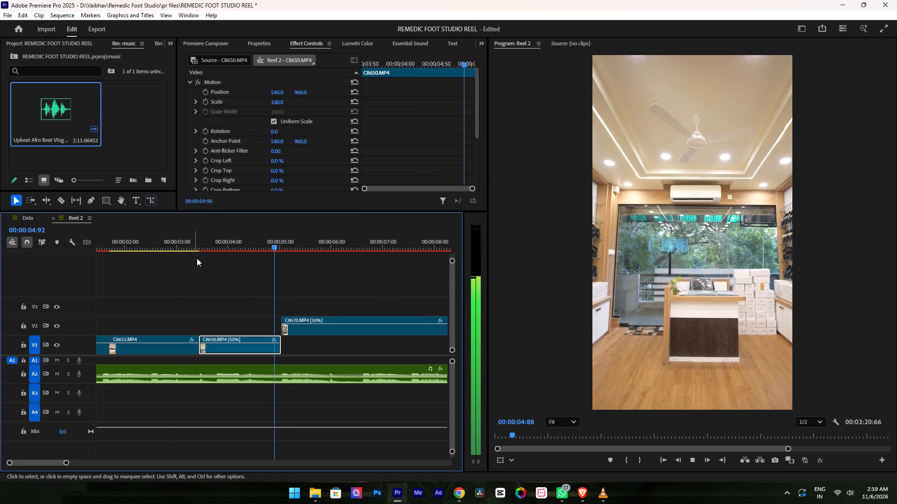
key("space")
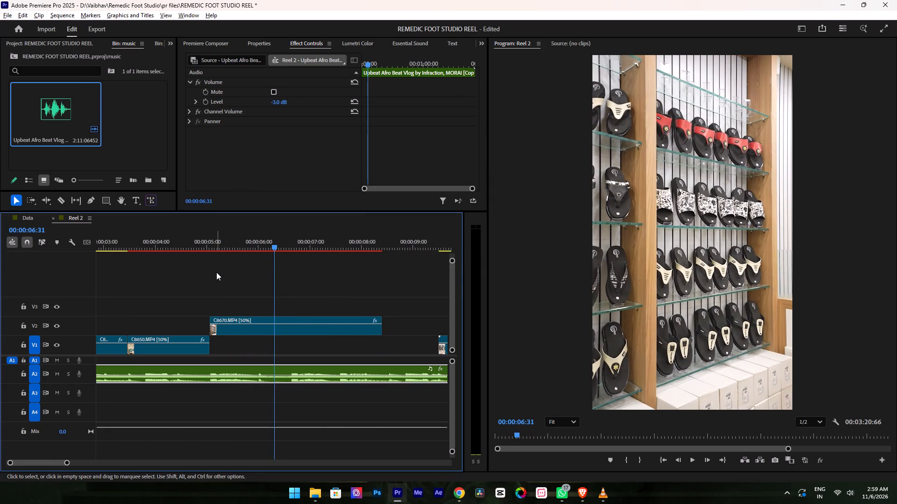
Set C8670's speed to 70% and cue playback just before its cut from C8650.
left_click(280, 319)
key("ctrl+r")
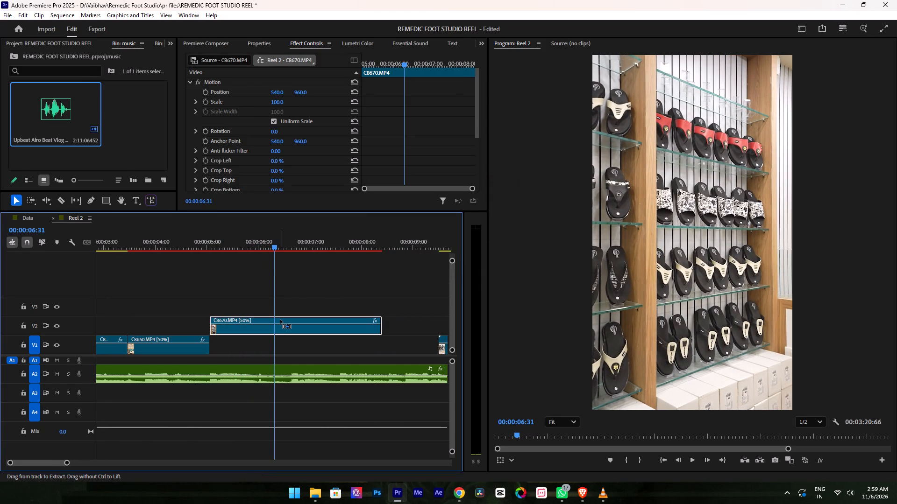
type("7-0")
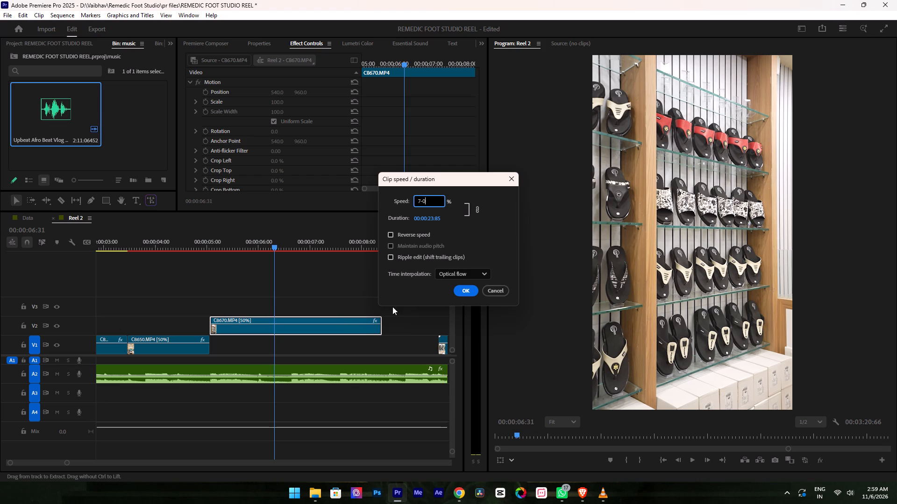
key("BackSpace")
key("BackSpace")
key("0")
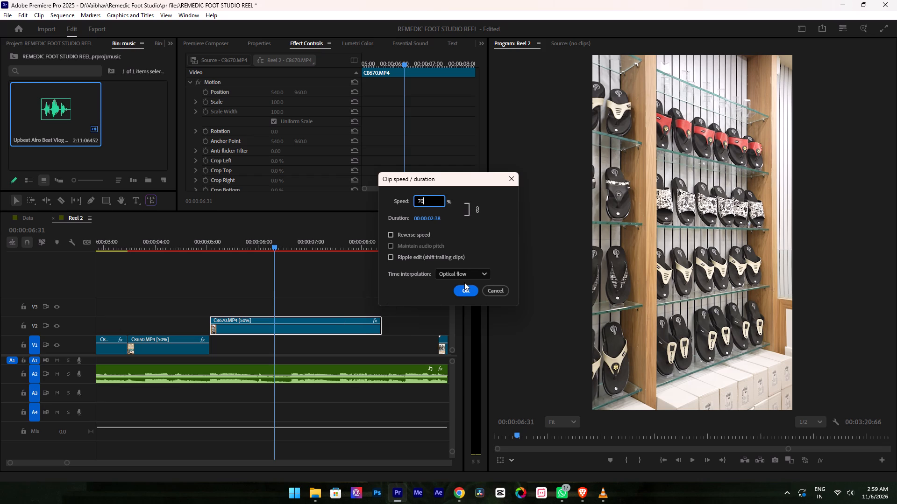
left_click(471, 289)
left_click_drag(207, 242, 199, 242)
key("space")
key("space")
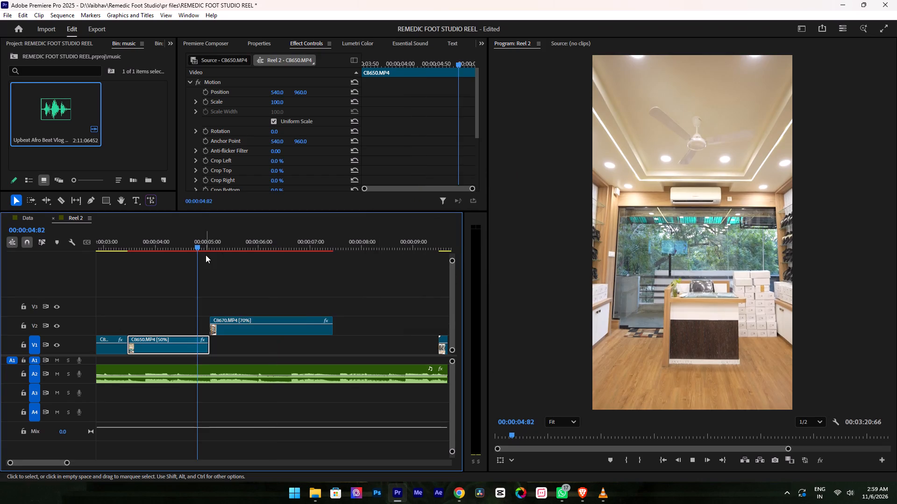
left_click(245, 271)
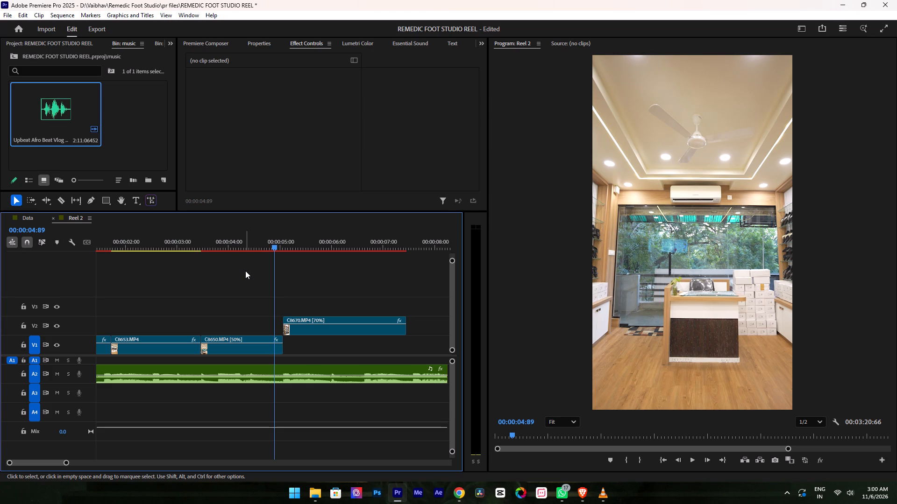
Play C8670 up to 00:00:06:63, trim its end to that point, and move it down onto V1 directly after C8650.
key("space")
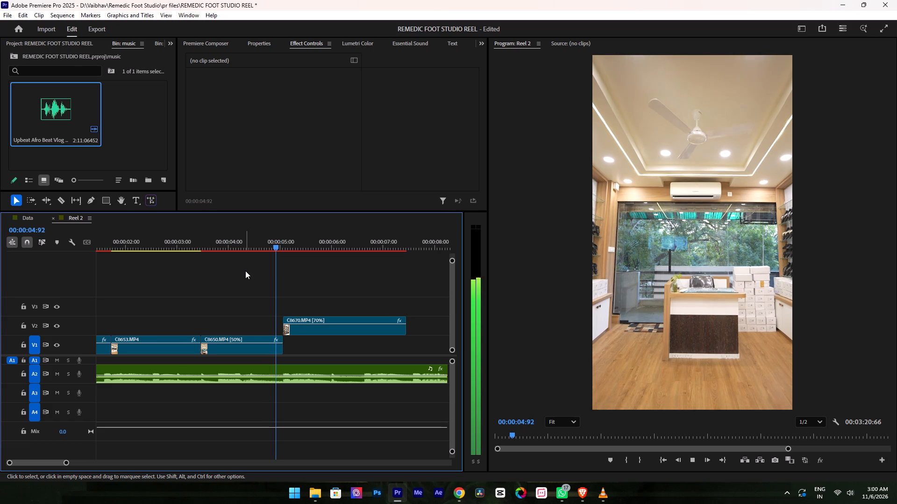
key("space")
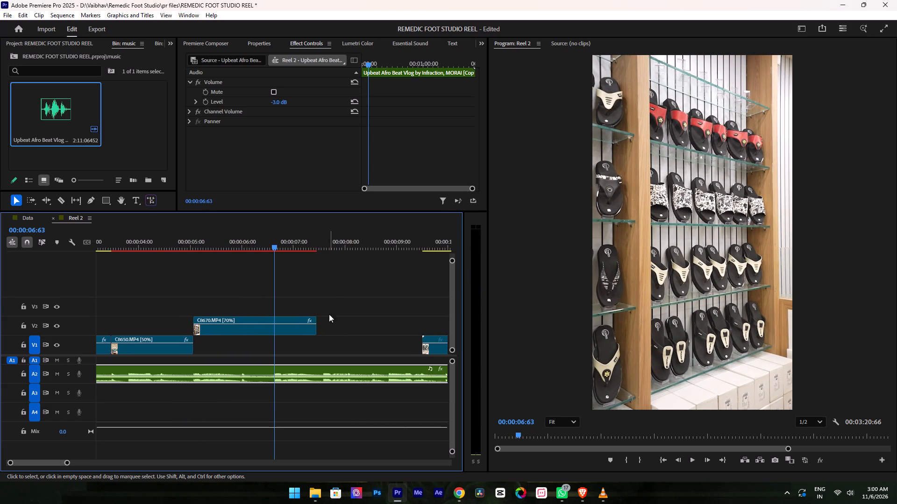
left_click(313, 322)
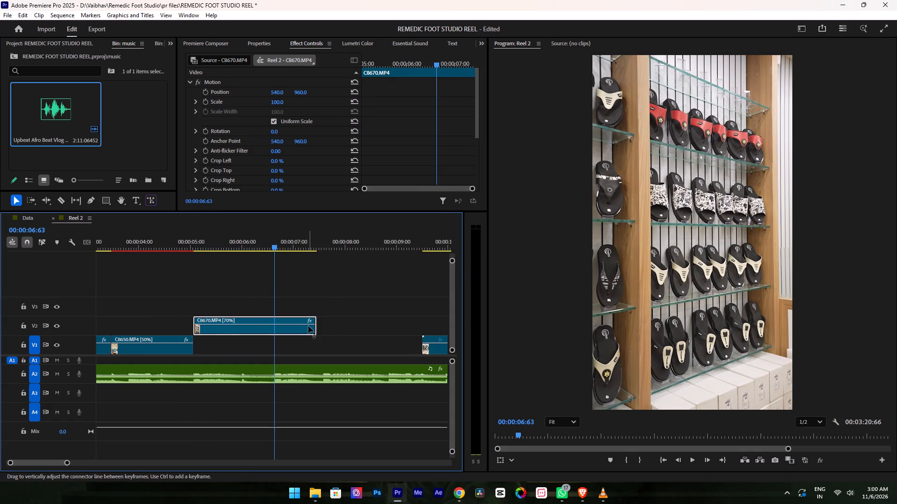
left_click_drag(308, 325, 304, 308)
left_click_drag(314, 329, 274, 322)
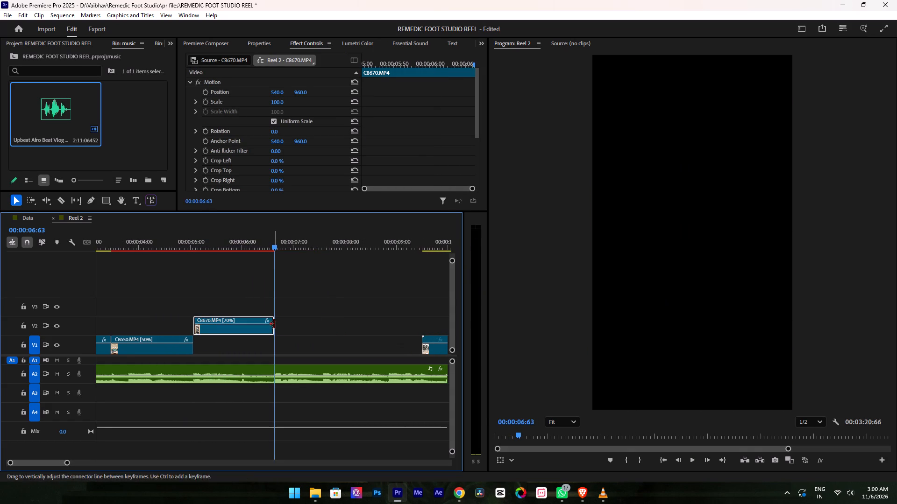
left_click_drag(265, 334, 268, 348)
scroll(251, 311, "down", 10, "alt")
scroll(209, 312, "up", 7)
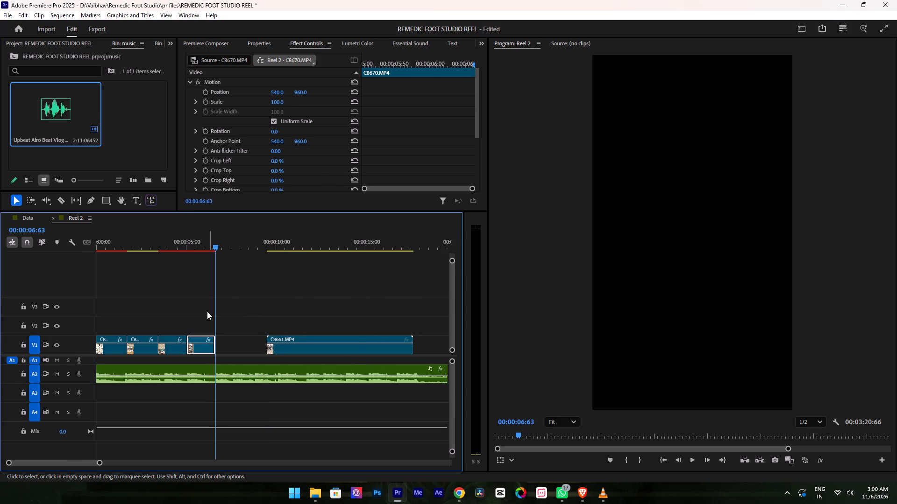
Replay Reel 2's opening from the start through C8670 to check its four V1 shots against the music.
left_click_drag(122, 237, 51, 234)
key("space")
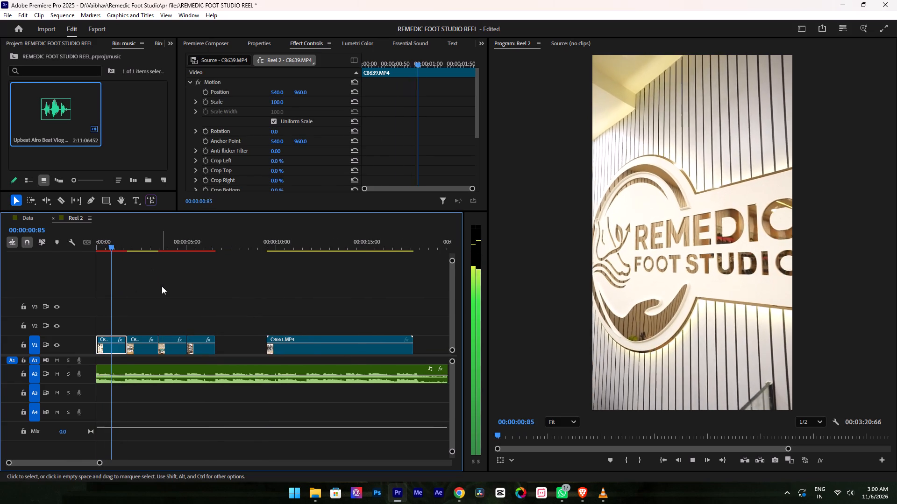
scroll(162, 287, "up", 2, "alt")
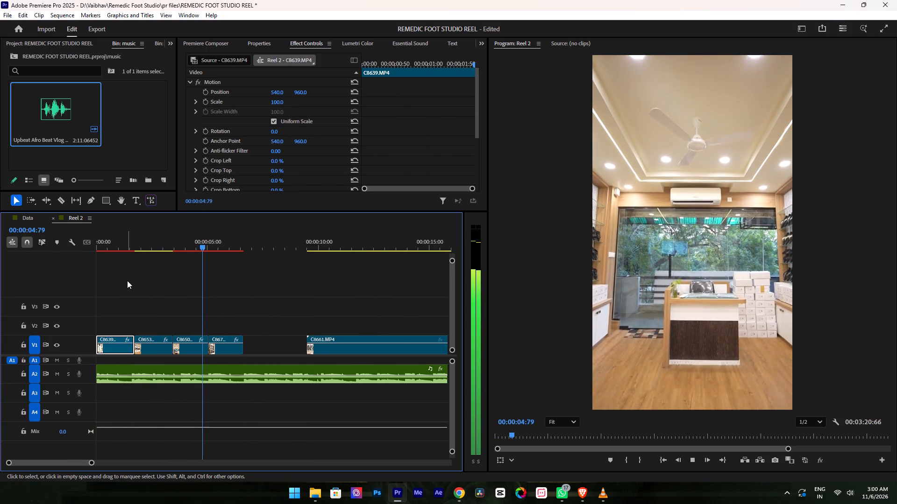
key("space")
left_click_drag(120, 233, 74, 233)
key("space")
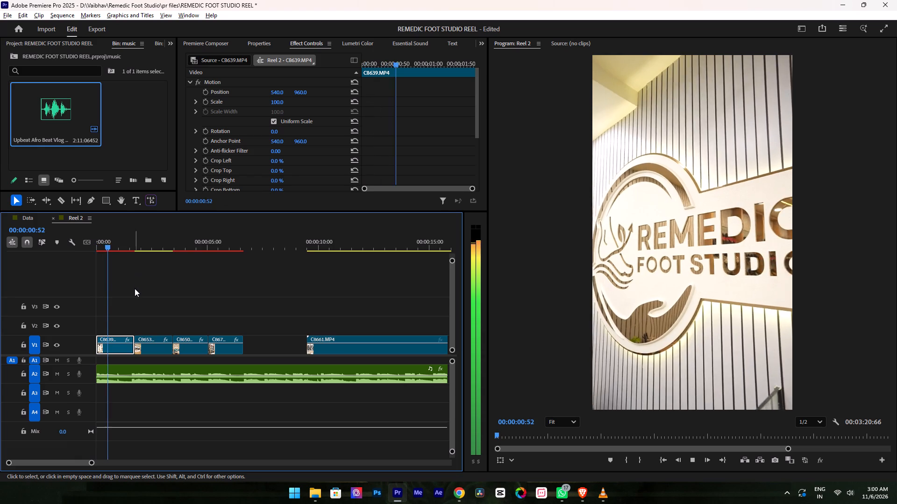
scroll(135, 288, "up", 5, "alt")
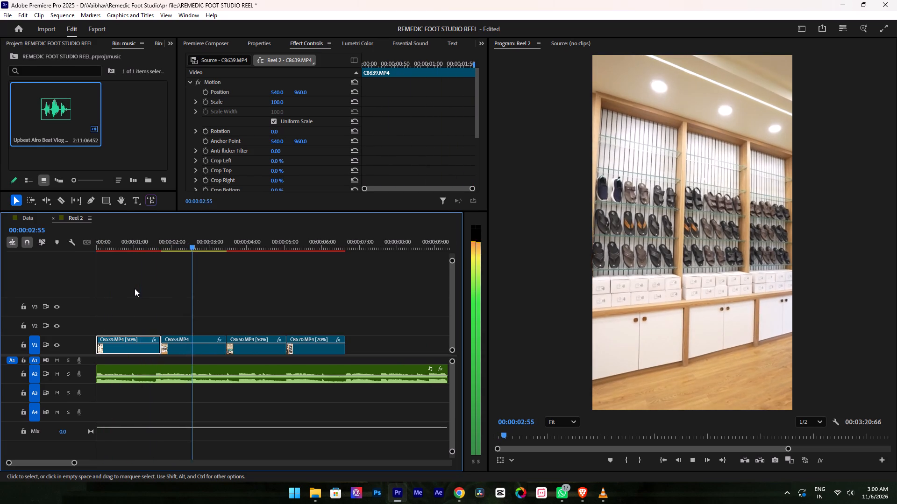
scroll(135, 288, "down", 4, "alt")
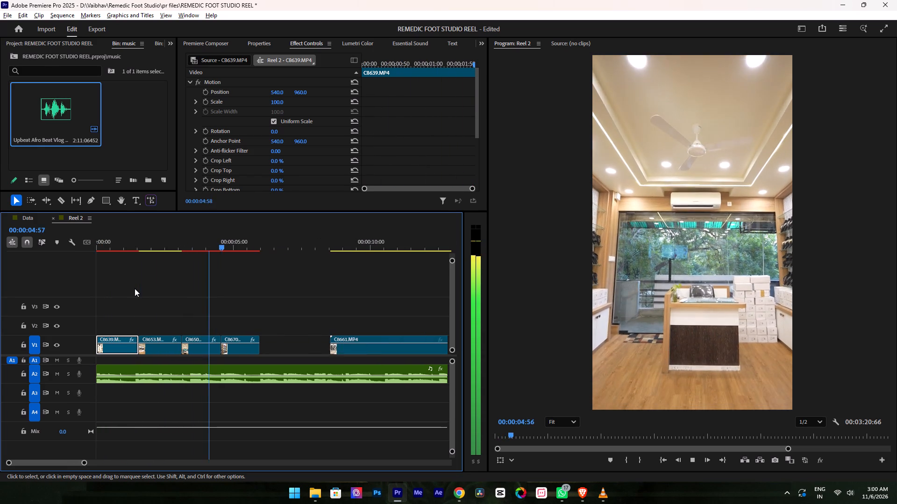
scroll(135, 288, "down", 1, "alt")
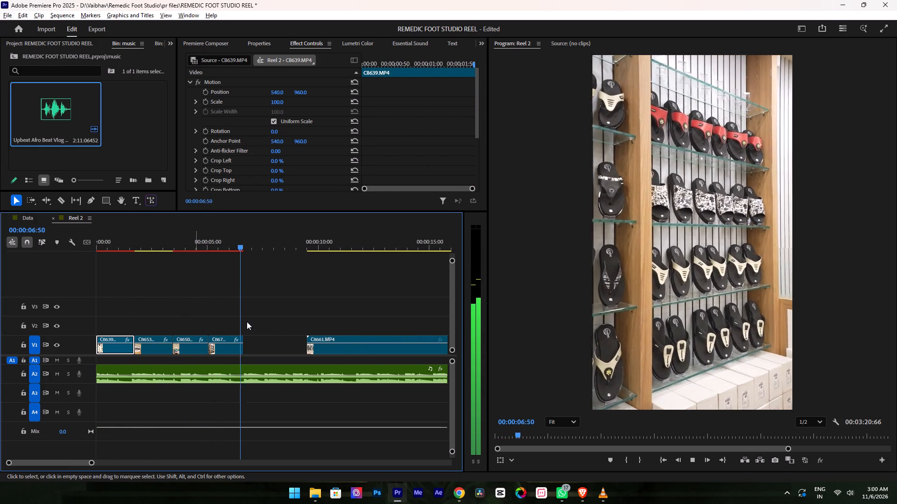
key("space")
Skim C8661 and move it along V1 to start beneath C8646, at about 00:00:25.
scroll(285, 313, "down", 4, "alt")
left_click(254, 295)
key("space")
left_click_drag(221, 237, 241, 249)
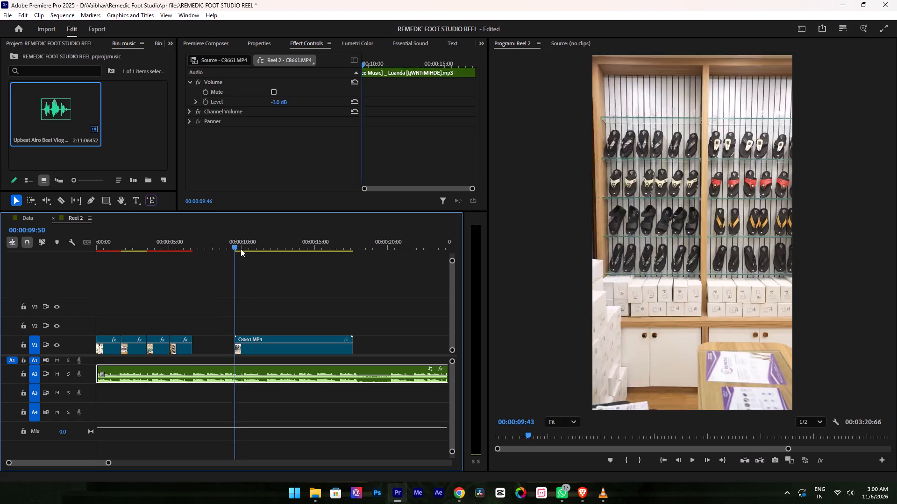
left_click_drag(241, 249, 323, 281)
scroll(325, 287, "down", 5, "alt")
scroll(278, 293, "down", 4, "alt")
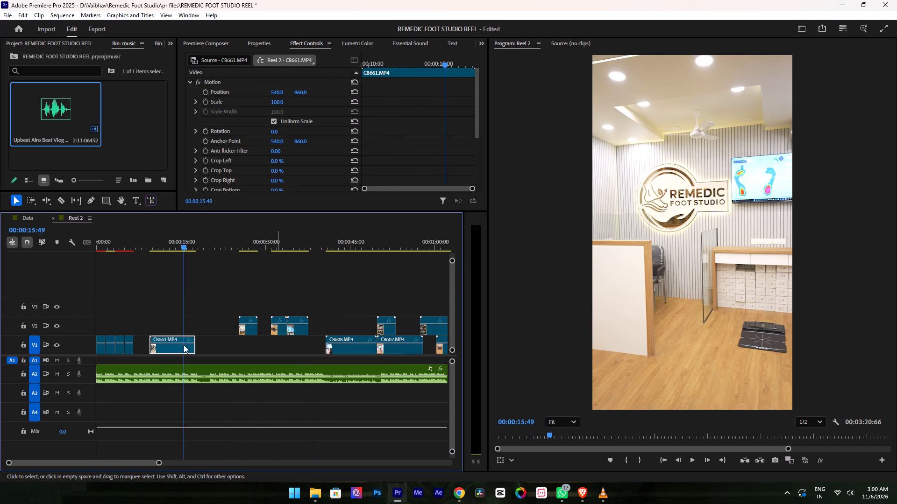
left_click_drag(178, 351, 265, 357)
Move C8646 earlier on V2 so it starts where C8670 ends.
left_click_drag(247, 240, 243, 240)
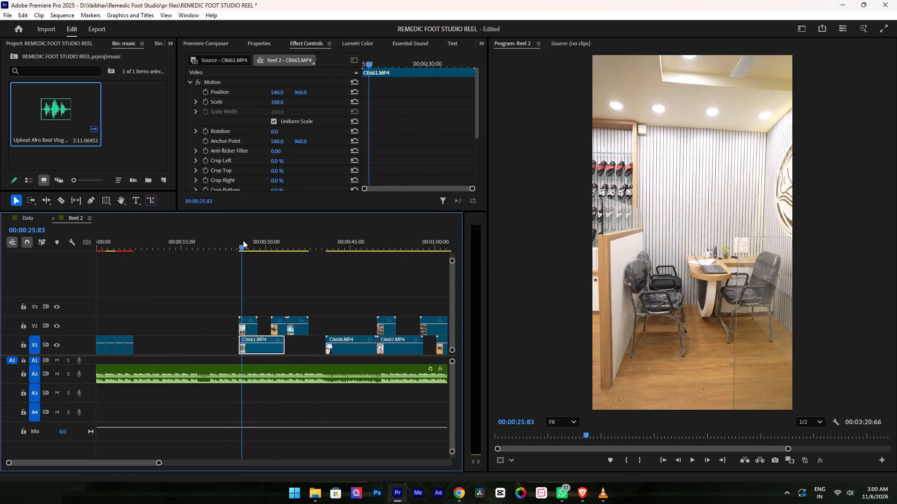
left_click_drag(243, 240, 234, 255)
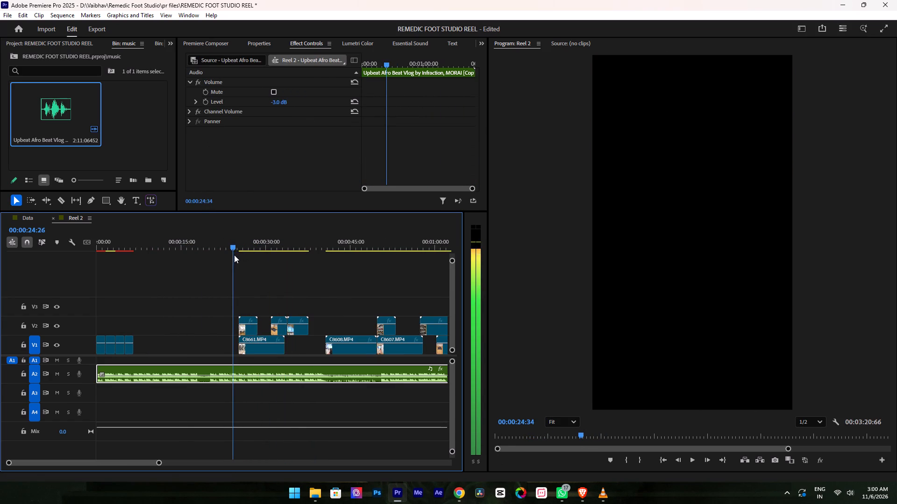
left_click_drag(234, 255, 234, 255)
scroll(238, 290, "up", 12, "alt")
left_click_drag(339, 328, 191, 328)
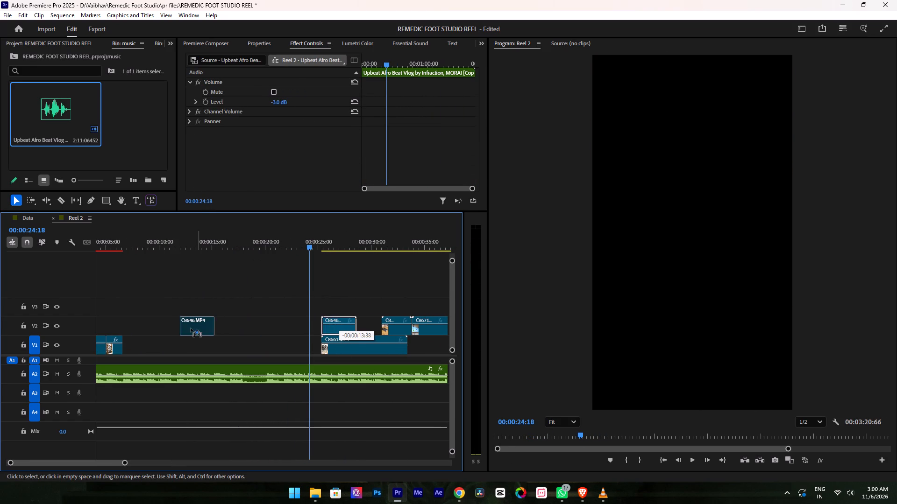
left_click_drag(191, 328, 142, 326)
Play C8670 into C8646, trim C8646's end to 00:00:08:89, and move it down onto V1 directly after C8670.
scroll(130, 304, "up", 12, "alt")
left_click(178, 245)
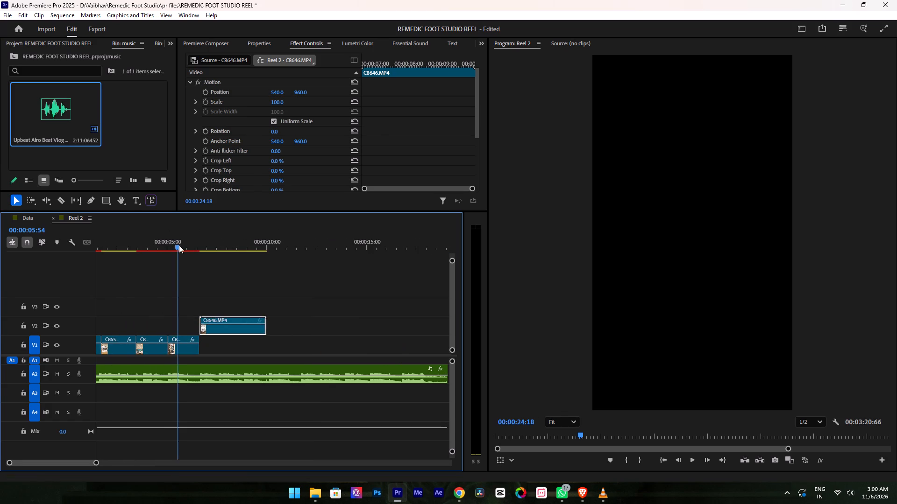
key("space")
scroll(285, 285, "up", 5, "alt")
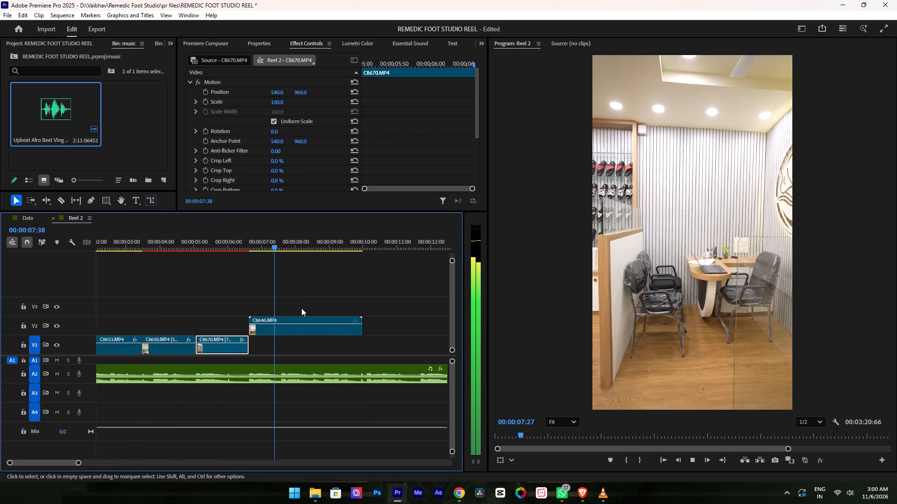
key("space")
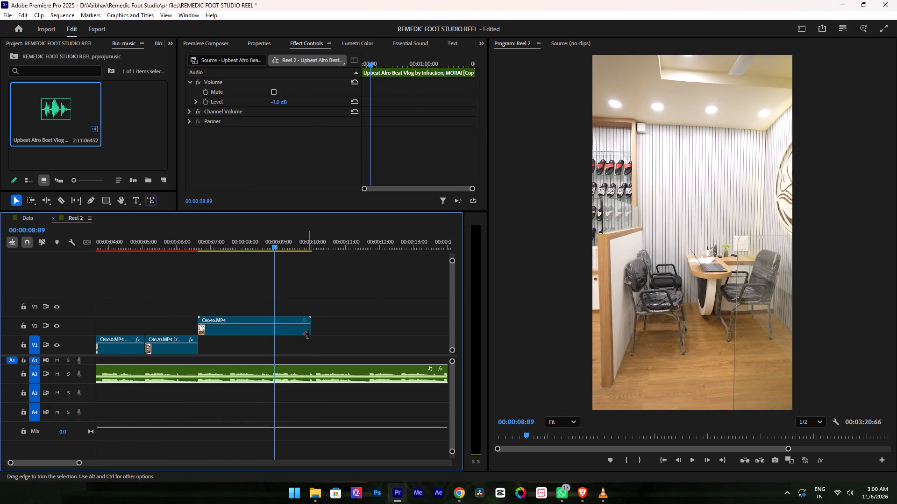
left_click_drag(309, 329, 271, 329)
left_click_drag(243, 329, 247, 342)
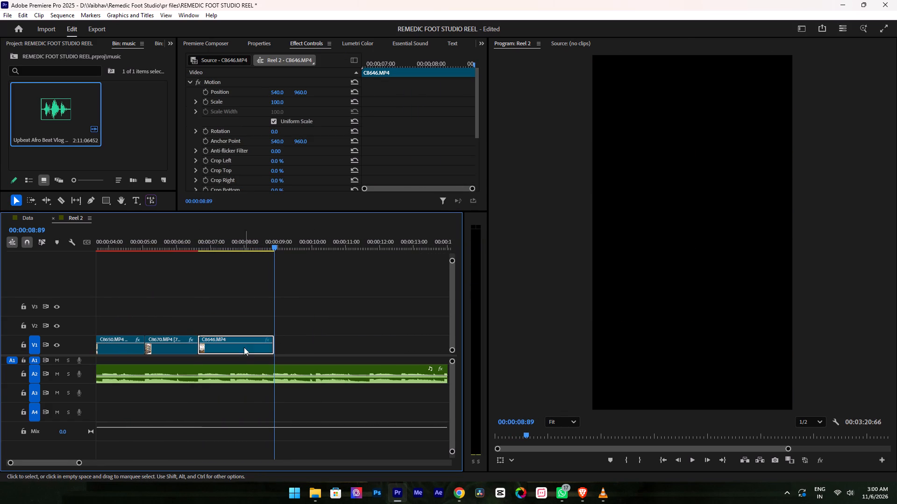
Set C8646's speed to 50% and switch its time interpolation away from Frame sampling.
key("ctrl+r")
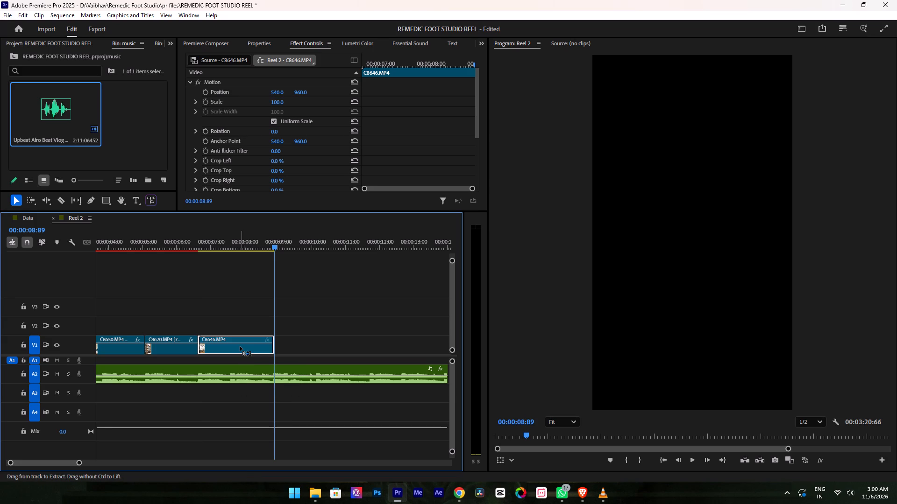
key("5")
left_click(254, 293)
left_click(248, 341)
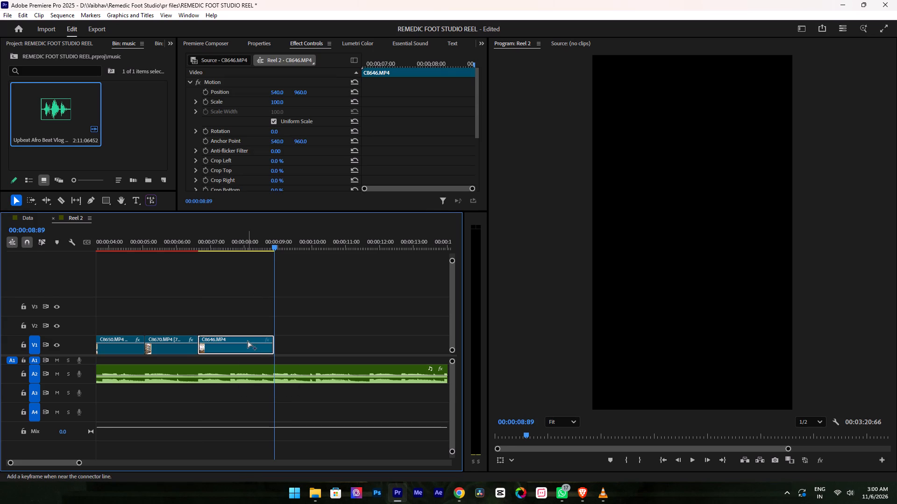
key("ctrl+r")
key("6")
key("0")
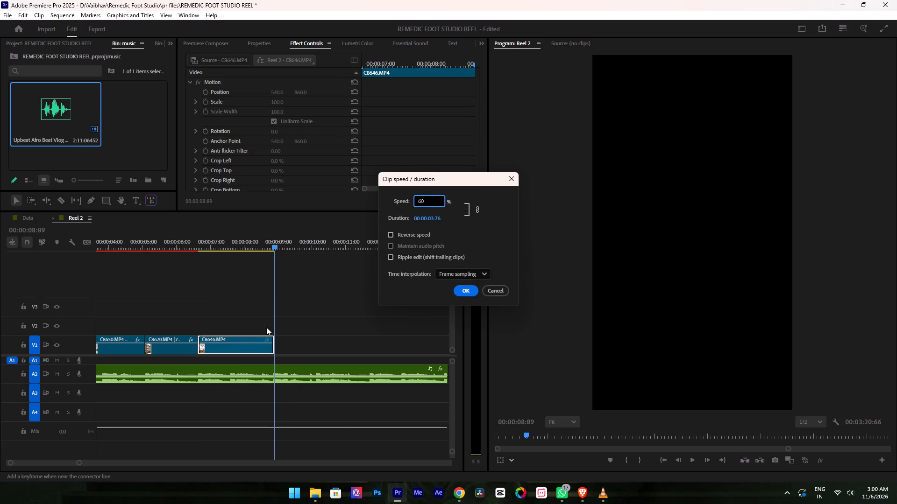
key("BackSpace")
key("BackSpace")
key("BackSpace")
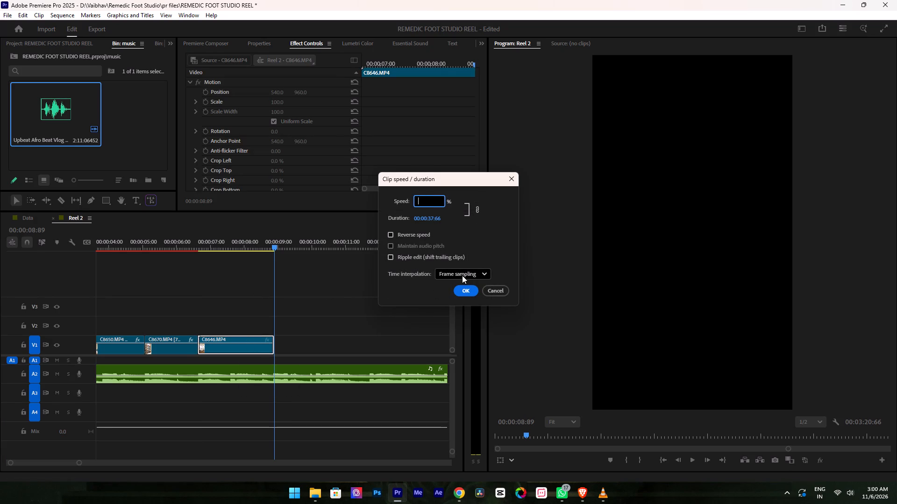
type("50")
scroll(448, 271, "down", 6)
left_click(470, 295)
Play the cut from C8670 into the slowed C8646 and trim C8646's end to about 00:00:08:81.
left_click(180, 235)
key("space")
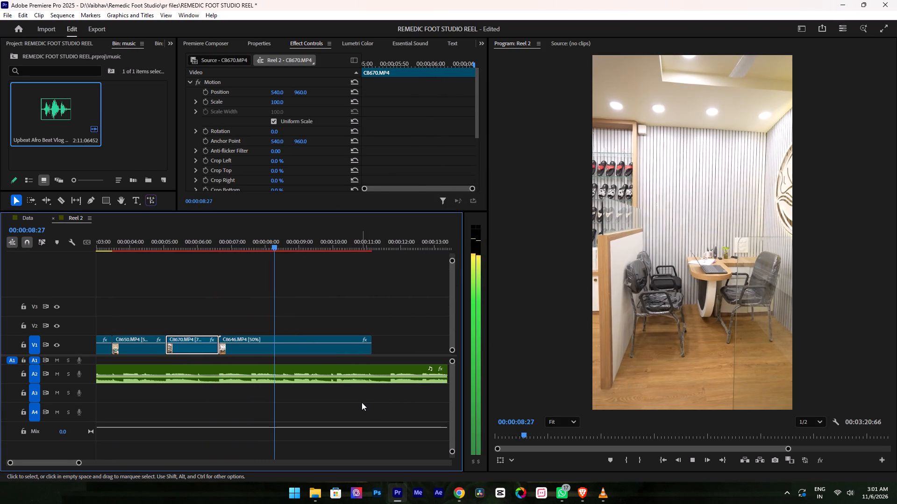
key("space")
left_click_drag(353, 346, 277, 351)
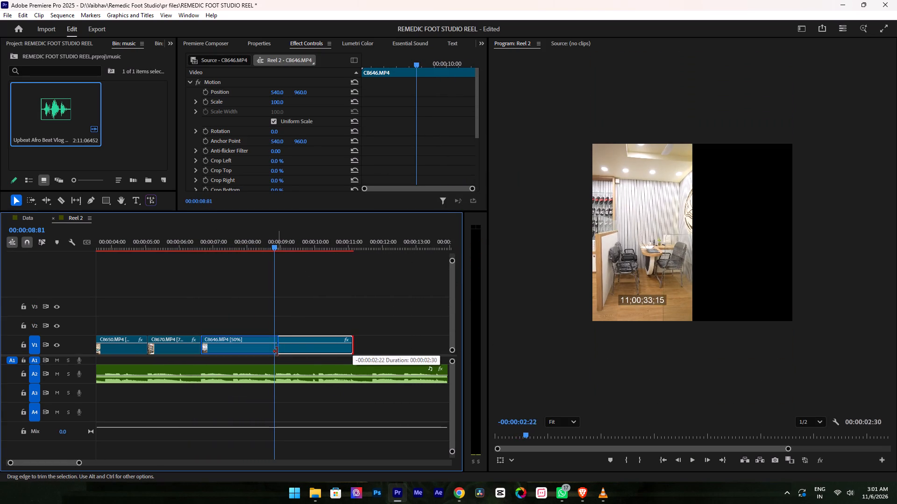
left_click_drag(277, 351, 276, 351)
Keyframe C8646's Scale from 100 at its first frame to 126, placing the second keyframe at the clip's end.
left_click(206, 248)
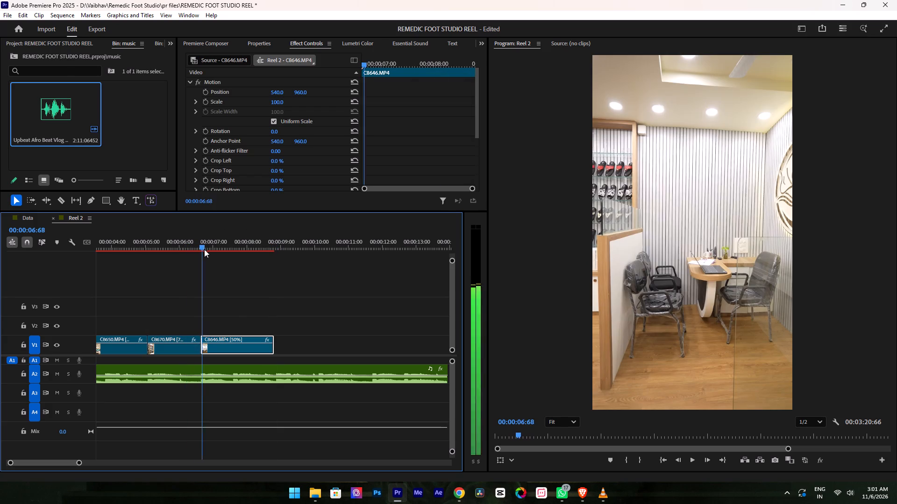
left_click_drag(383, 61, 335, 71)
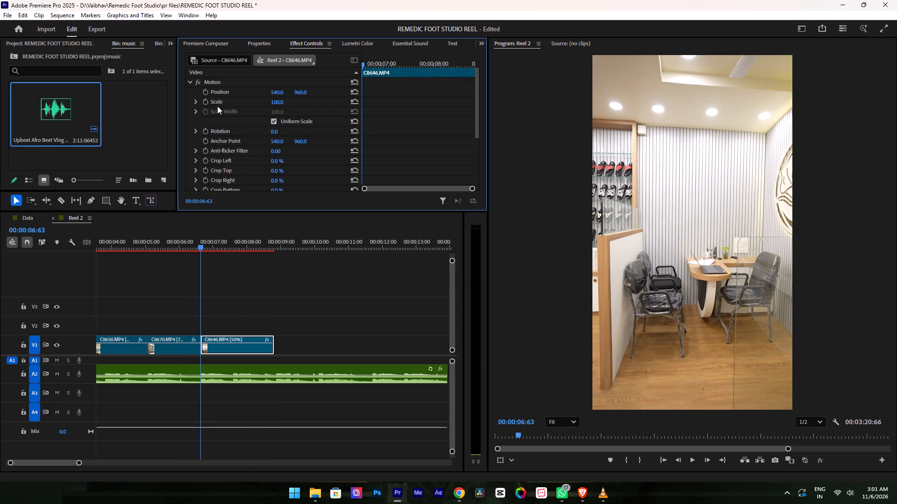
left_click(209, 102)
left_click(209, 102)
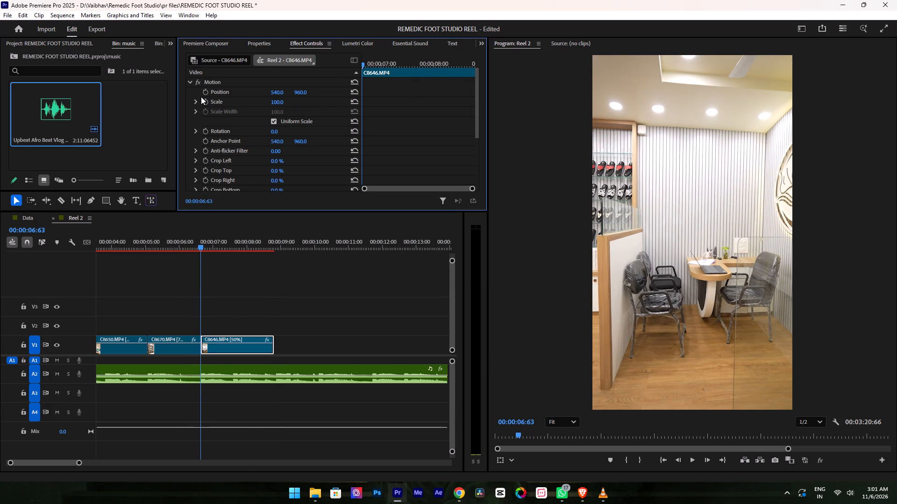
left_click(207, 98)
left_click_drag(399, 71, 426, 71)
left_click(416, 61)
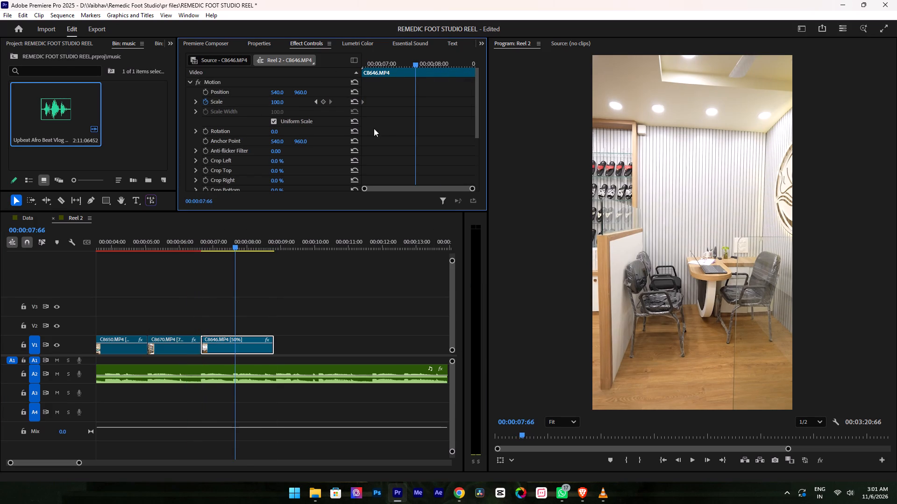
left_click_drag(278, 105, 292, 105)
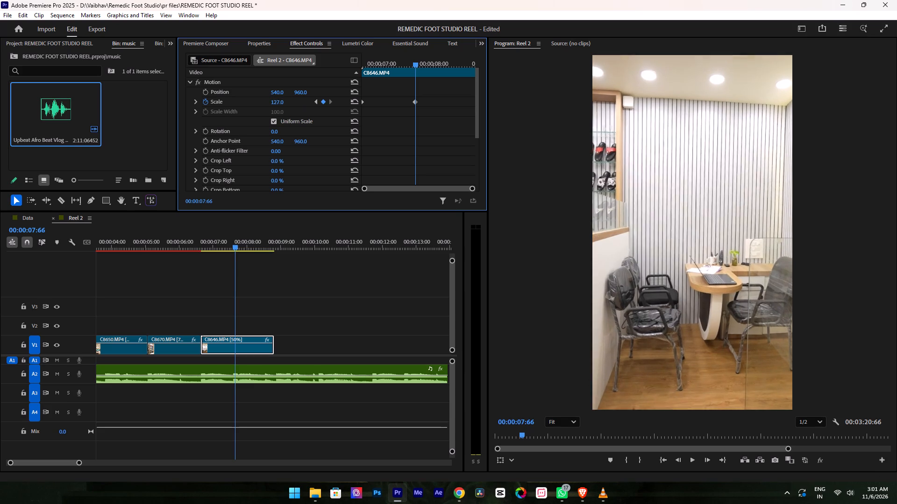
left_click_drag(292, 105, 292, 105)
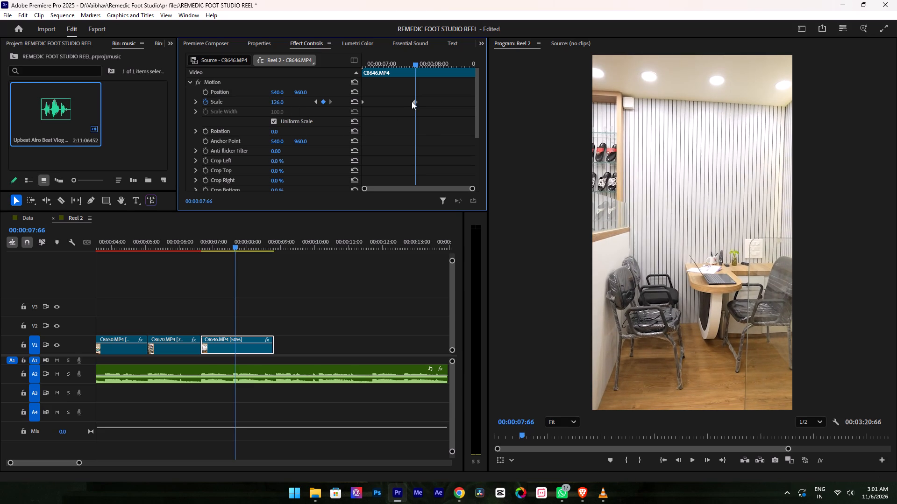
left_click_drag(413, 101, 506, 112)
Play from C8670 through C8646 to check the zoom-in.
left_click(195, 236)
key("space")
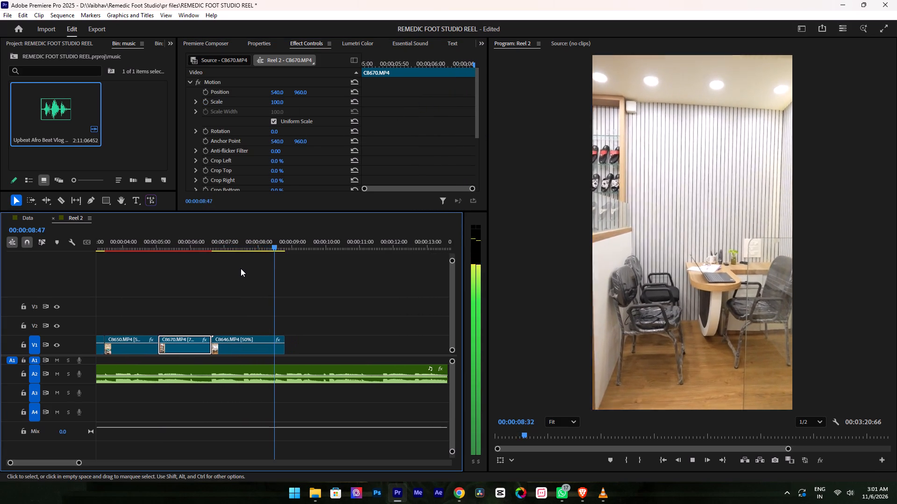
key("space")
Move C8646's ending Scale keyframe slightly earlier, to 00:00:08:62, and cue the playhead on it.
scroll(284, 283, "down", 16, "alt")
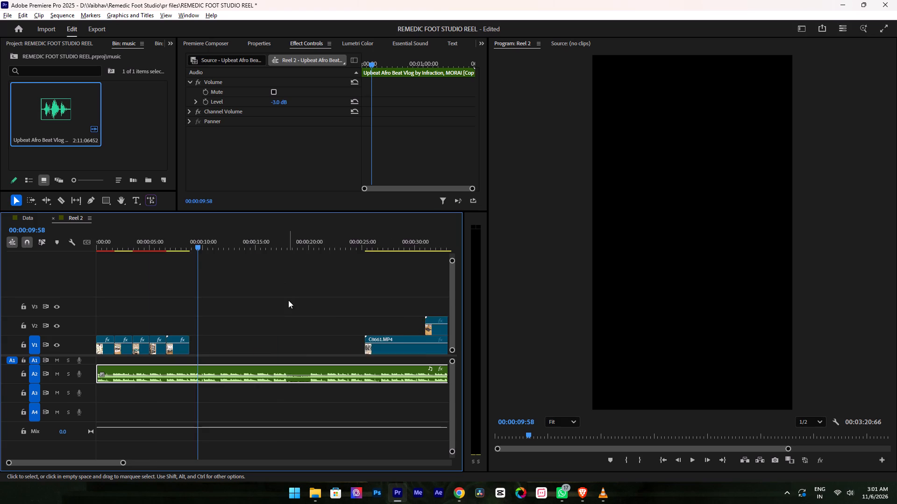
scroll(204, 287, "up", 20, "alt")
scroll(204, 287, "up", 12, "alt")
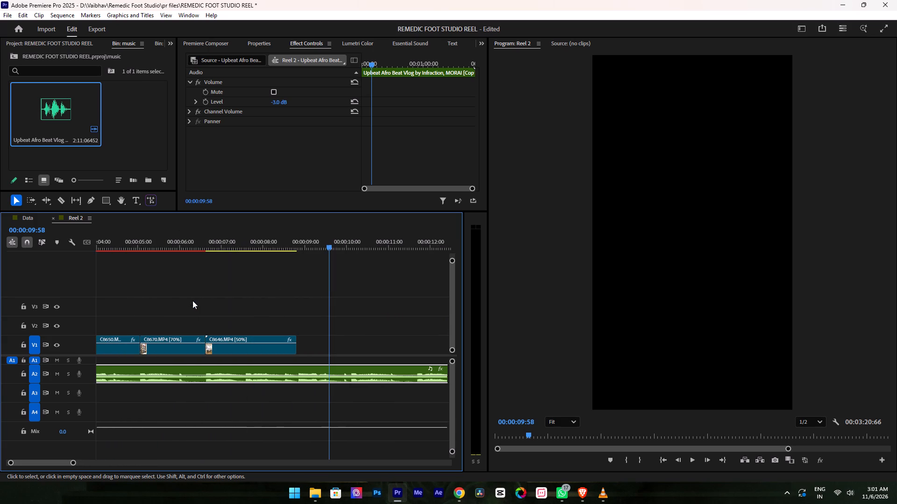
left_click(228, 240)
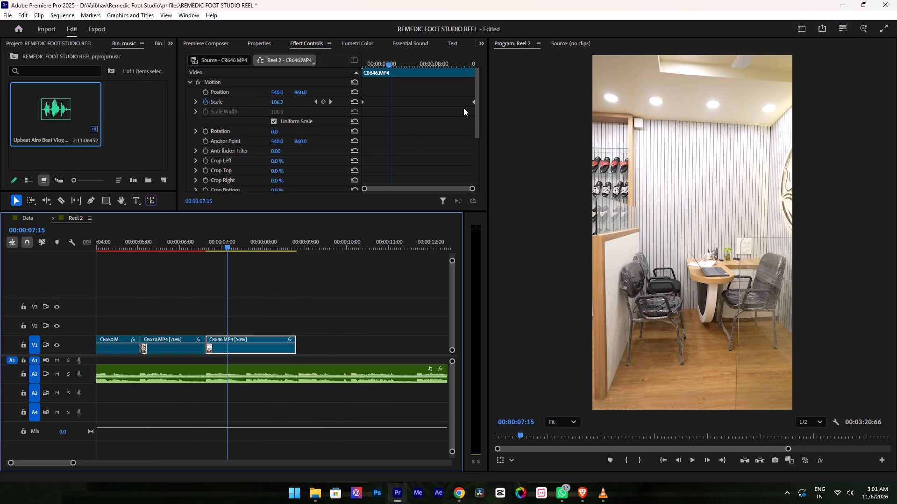
left_click_drag(471, 102, 464, 102)
left_click_drag(473, 104, 467, 104)
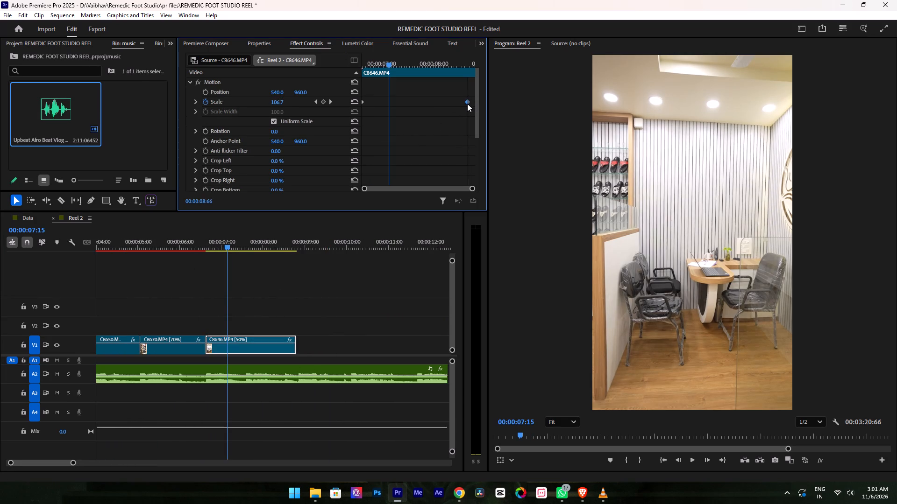
left_click_drag(467, 104, 466, 104)
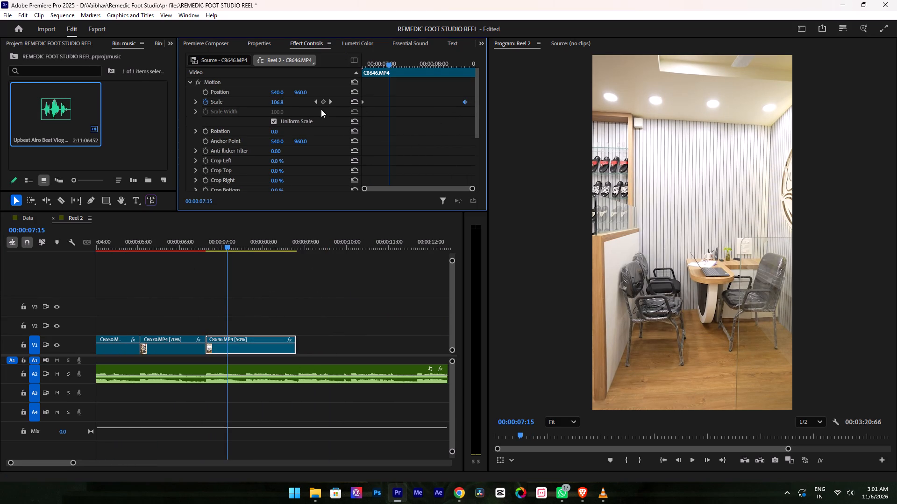
left_click(328, 103)
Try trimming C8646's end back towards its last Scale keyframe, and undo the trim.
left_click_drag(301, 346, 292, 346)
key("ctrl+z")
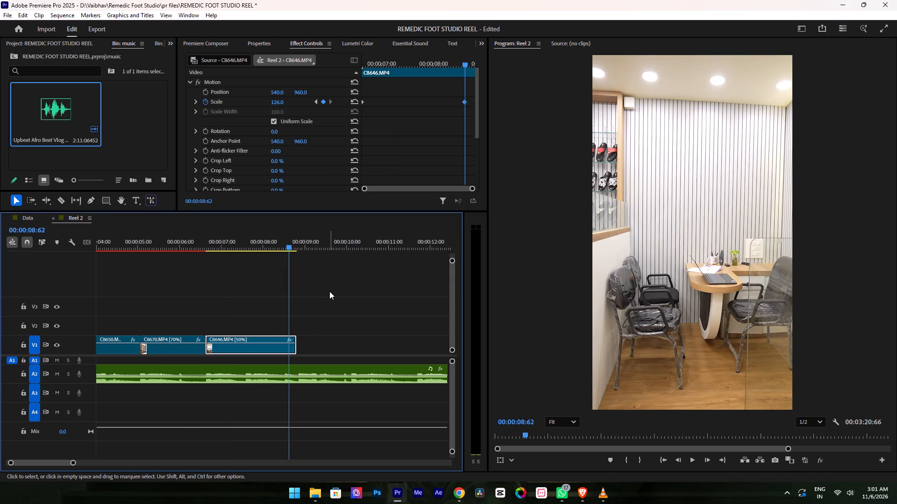
Skim the clips from C8661 through C8608, and move the adjacent V2 pair ending in C8672 to start right after C8646.
left_click(329, 291)
scroll(328, 293, "down", 17, "alt")
scroll(285, 293, "down", 3, "alt")
scroll(297, 289, "up", 5)
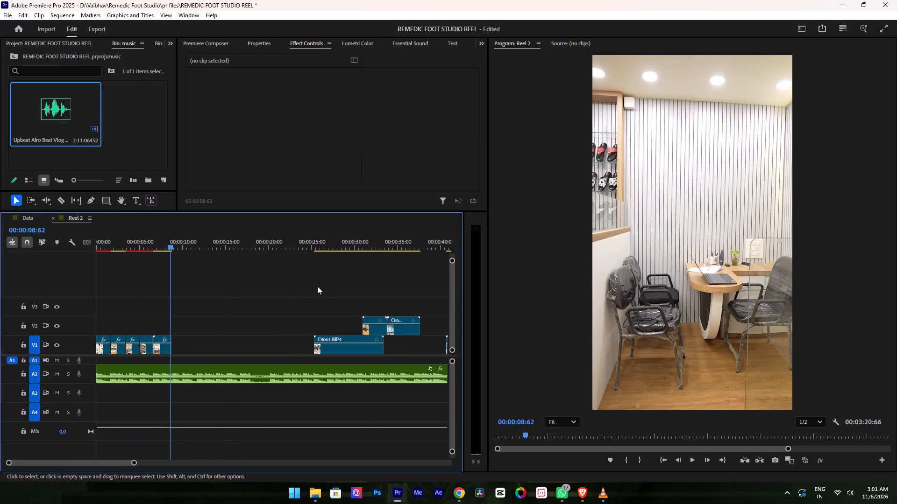
scroll(322, 289, "down", 4, "alt")
left_click_drag(255, 239, 279, 246)
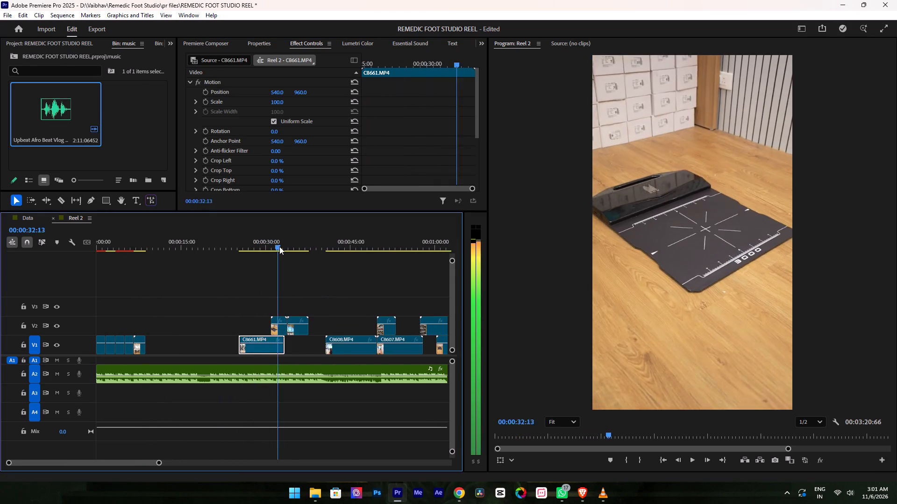
left_click_drag(279, 246, 381, 264)
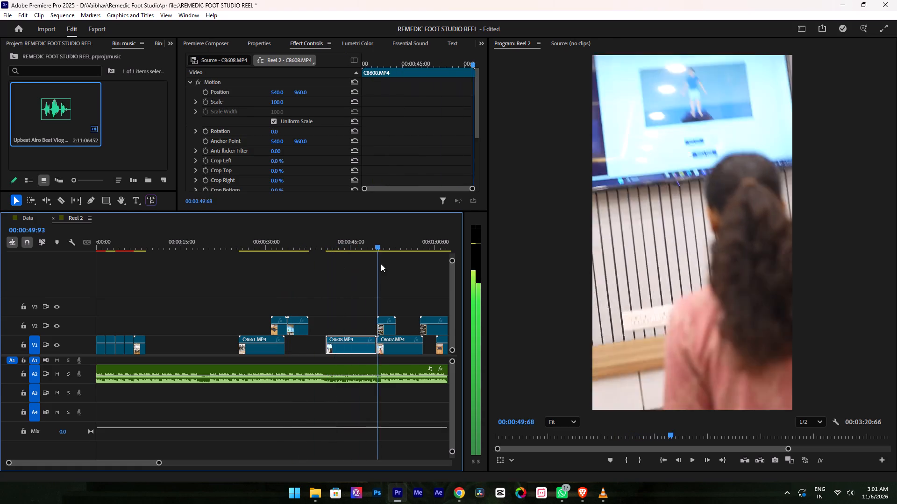
left_click_drag(381, 264, 377, 265)
left_click_drag(255, 301, 315, 318)
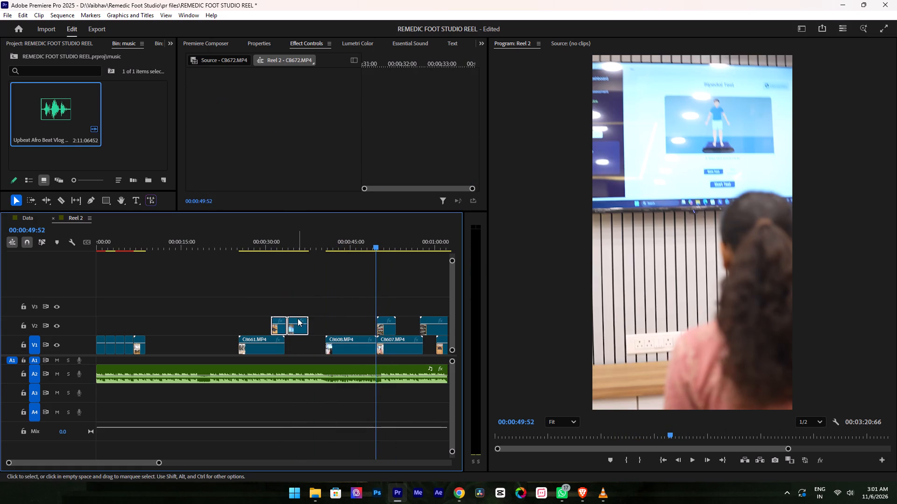
left_click_drag(298, 318, 178, 331)
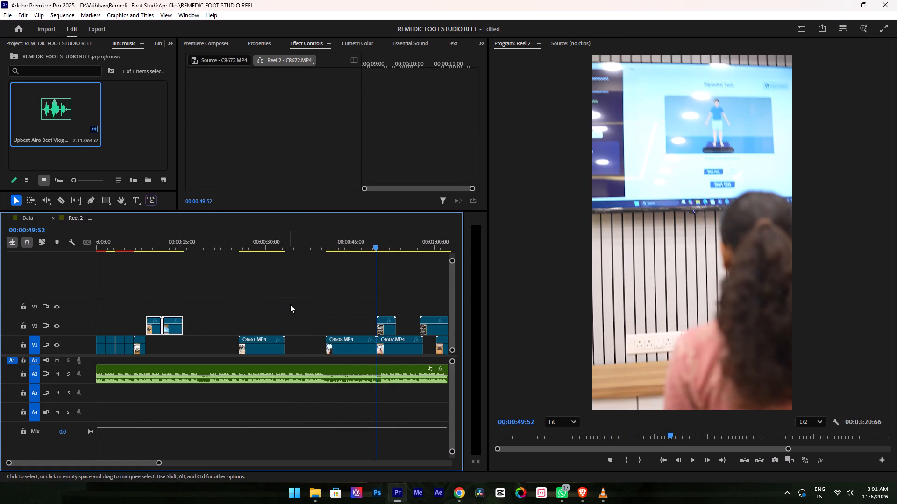
Move C8608 from V1 to V2, placing it shortly after the pair ending in C8671, at about 00:00:16.
left_click_drag(323, 248, 366, 269)
left_click_drag(349, 339, 348, 338)
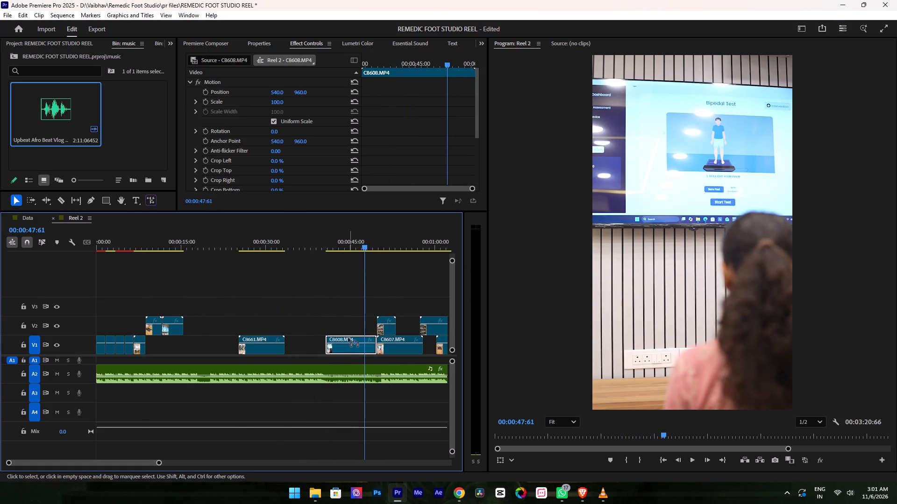
left_click_drag(348, 338, 217, 322)
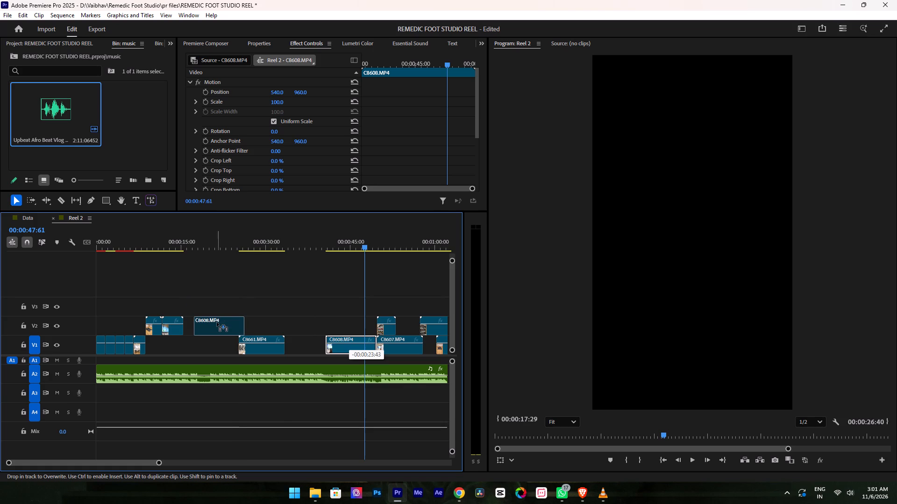
left_click_drag(217, 322, 210, 322)
Play from the end of C8671 into C8608 to check the shot against the music.
scroll(216, 280, "up", 5, "alt")
left_click(157, 241)
key("space")
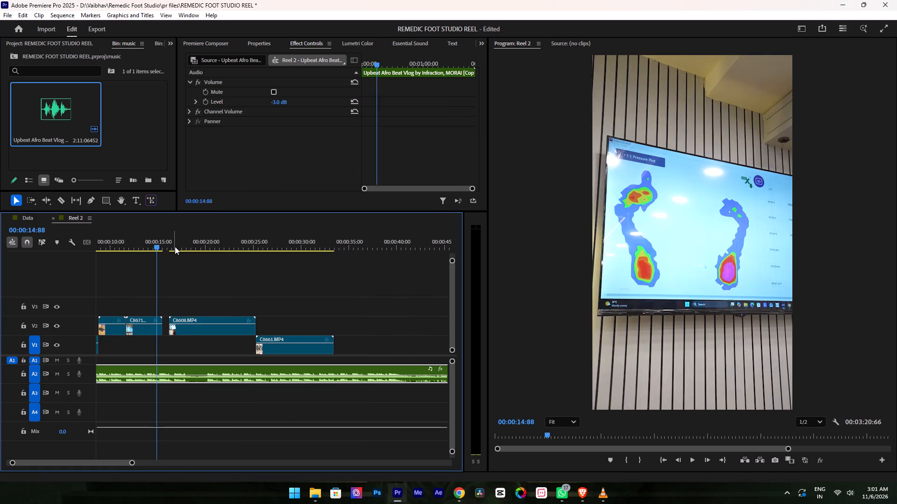
scroll(263, 268, "up", 10, "alt")
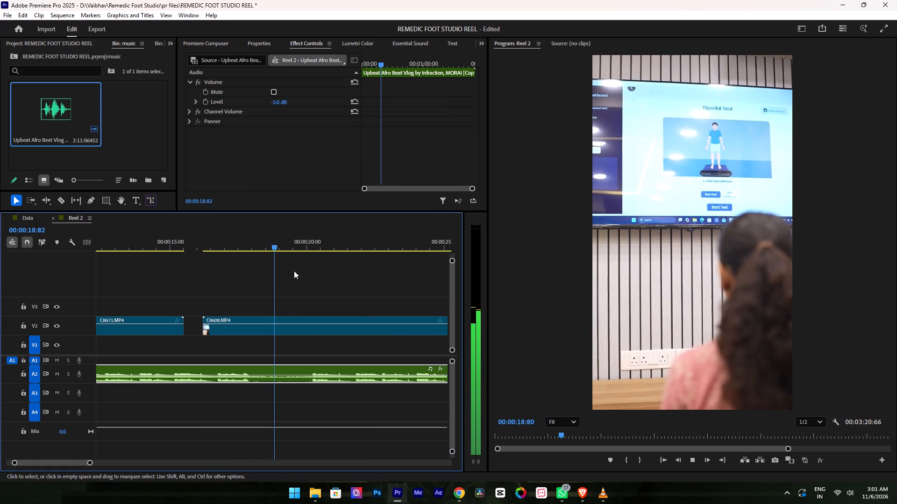
scroll(294, 271, "down", 6, "alt")
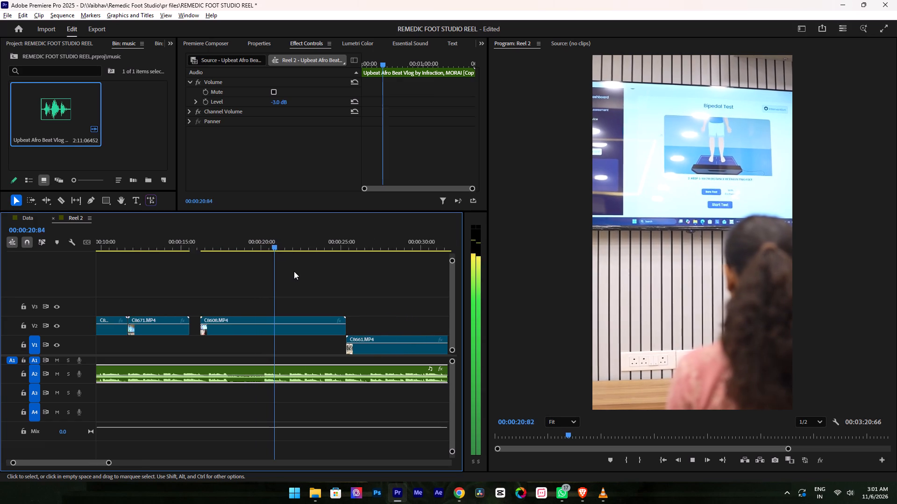
scroll(294, 271, "down", 10, "alt")
key("space")
Skim C8661, C8608 and C8607, and move C8607 onto V2 to start right after C8608.
left_click_drag(211, 239, 250, 266)
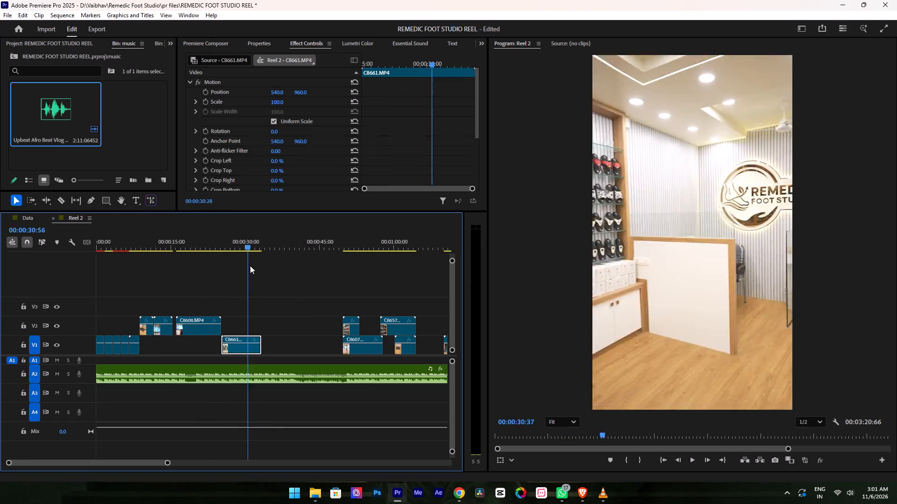
left_click_drag(250, 266, 316, 286)
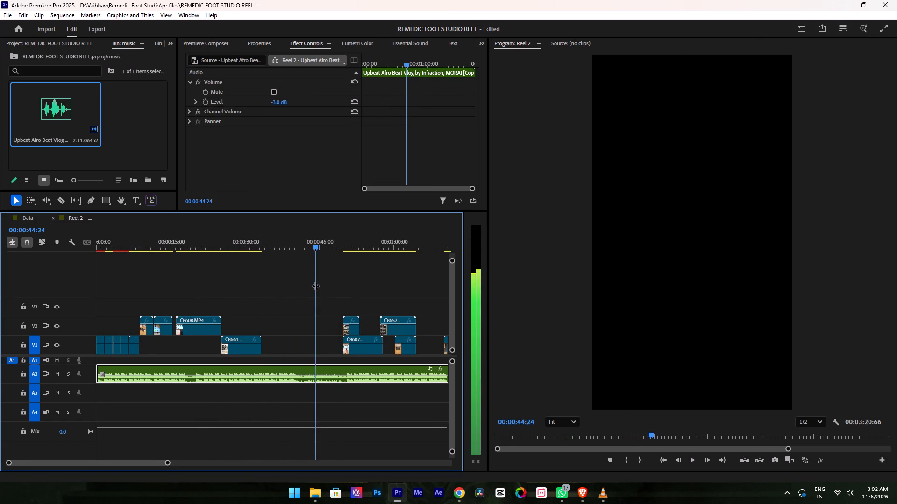
key("space")
key("space")
left_click_drag(202, 246, 141, 241)
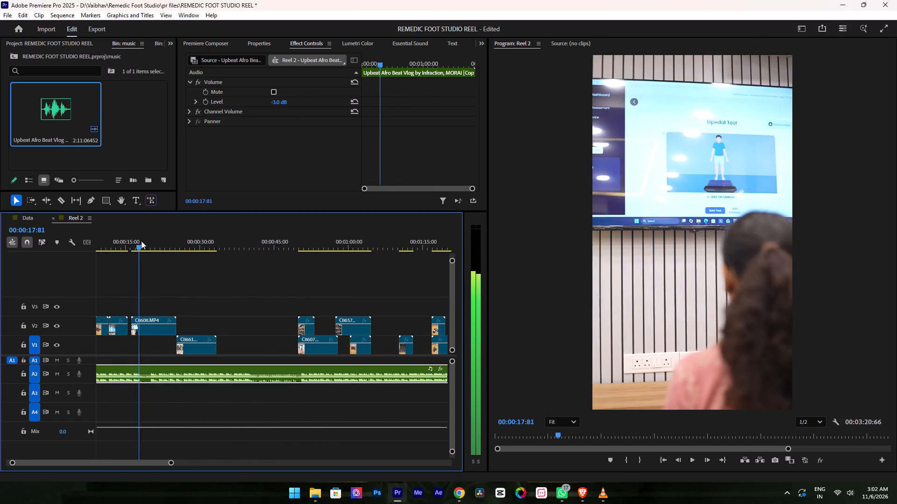
left_click_drag(141, 241, 204, 253)
left_click_drag(308, 240, 309, 240)
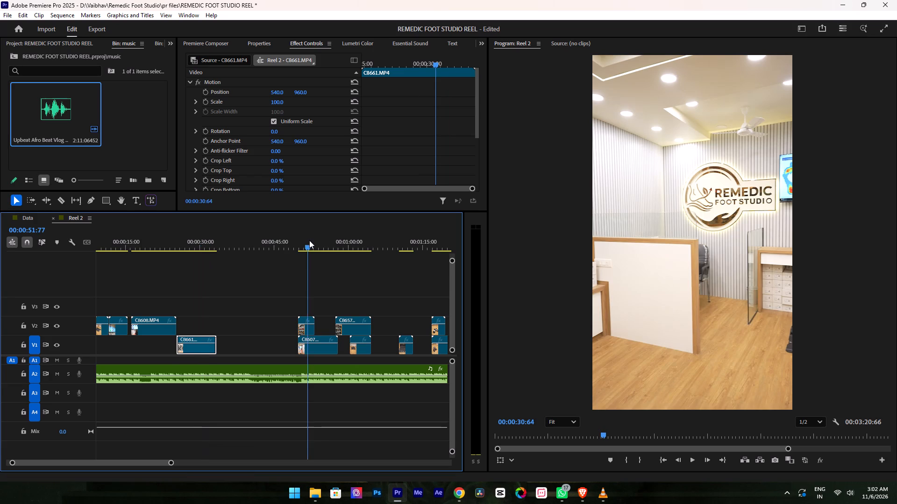
left_click_drag(309, 240, 334, 251)
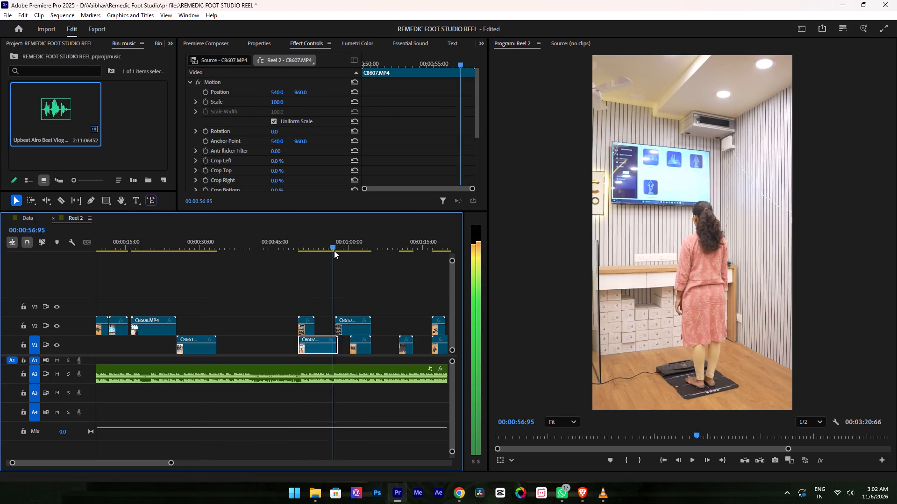
left_click_drag(334, 251, 330, 251)
left_click_drag(321, 349, 208, 327)
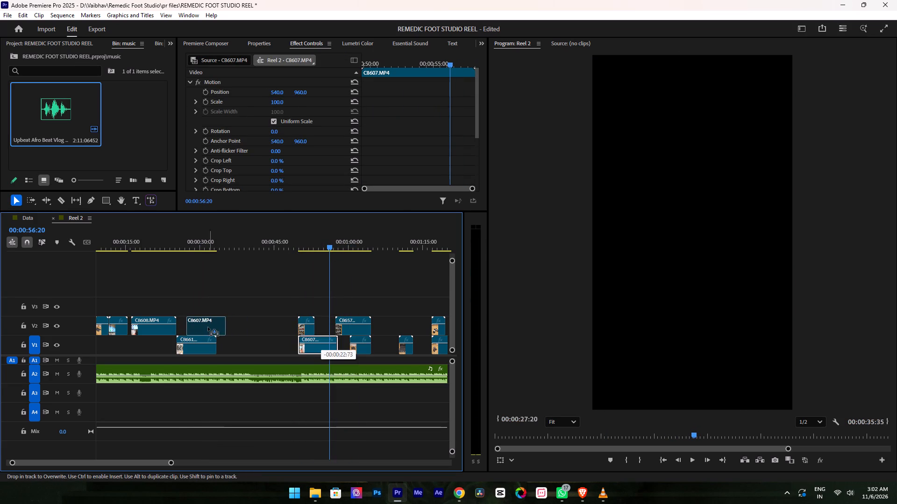
left_click_drag(208, 327, 201, 327)
Skim the clips from C8661 through C8614, and move C8657 later on V2 so it clears C8614.
left_click_drag(171, 238, 213, 249)
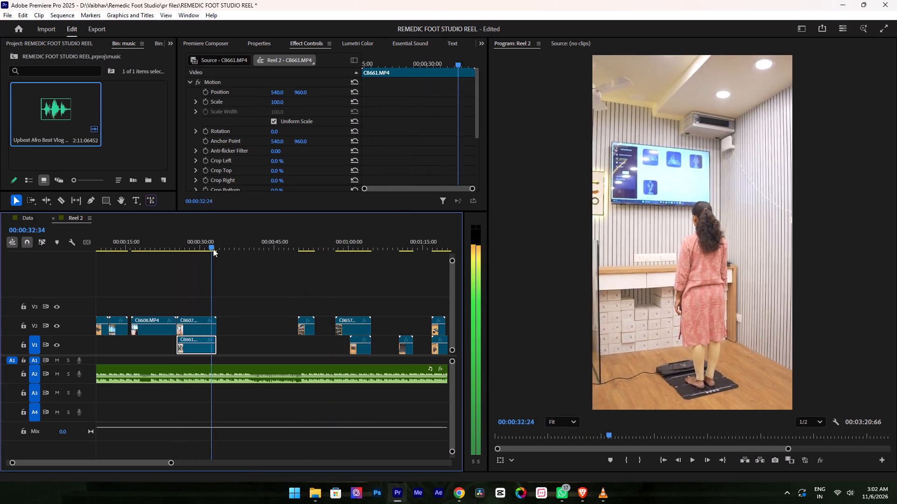
left_click_drag(213, 249, 348, 248)
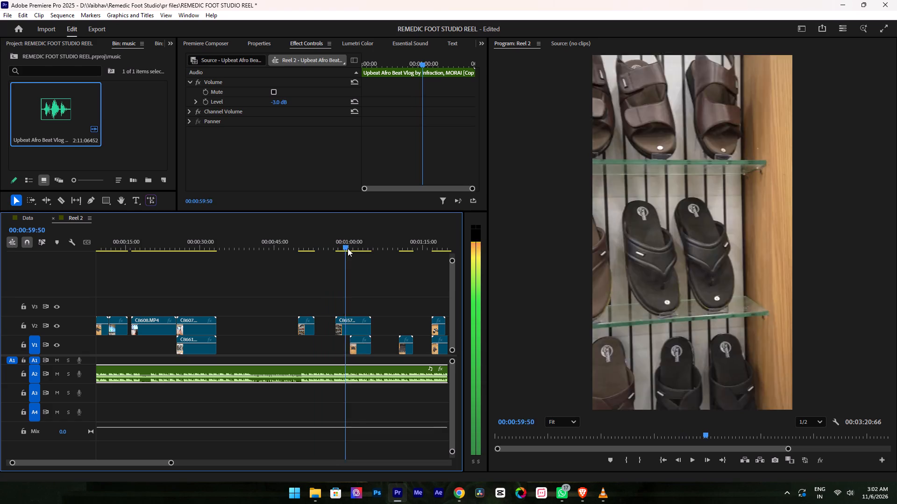
left_click_drag(348, 248, 371, 253)
scroll(356, 272, "down", 5, "alt")
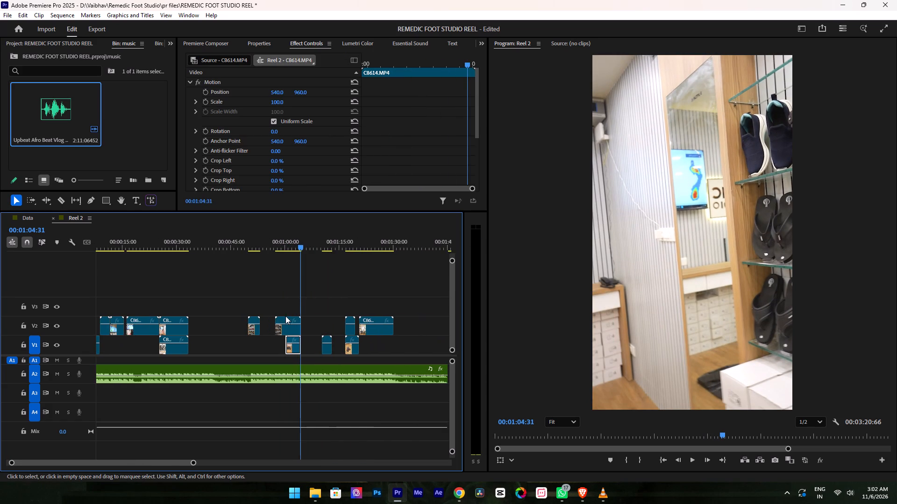
left_click_drag(285, 319, 318, 319)
Move C8614 from V1 onto V2 to start right after C8607.
left_click(295, 244)
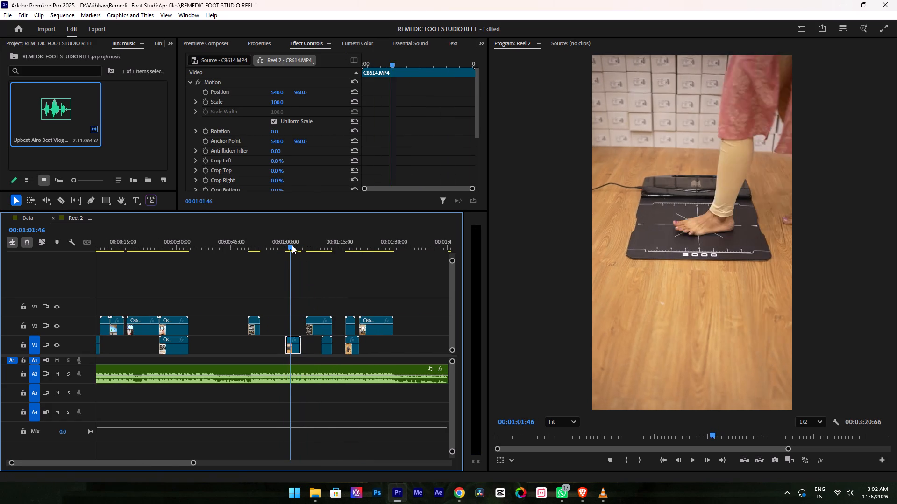
left_click_drag(294, 350, 203, 326)
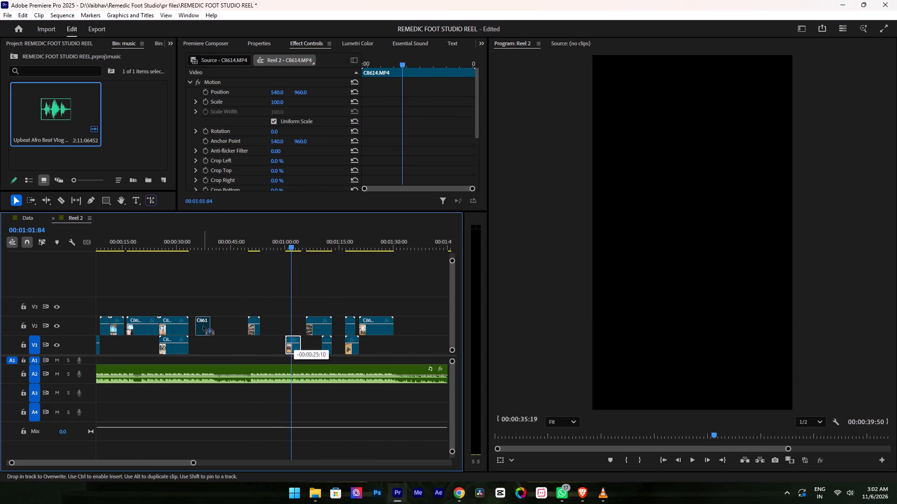
left_click_drag(203, 326, 201, 326)
Move C8661 later on V1, out from under C8607, to start just after C8614 ends at about 00:00:39.
scroll(186, 295, "up", 12, "alt")
left_click_drag(243, 350, 243, 350)
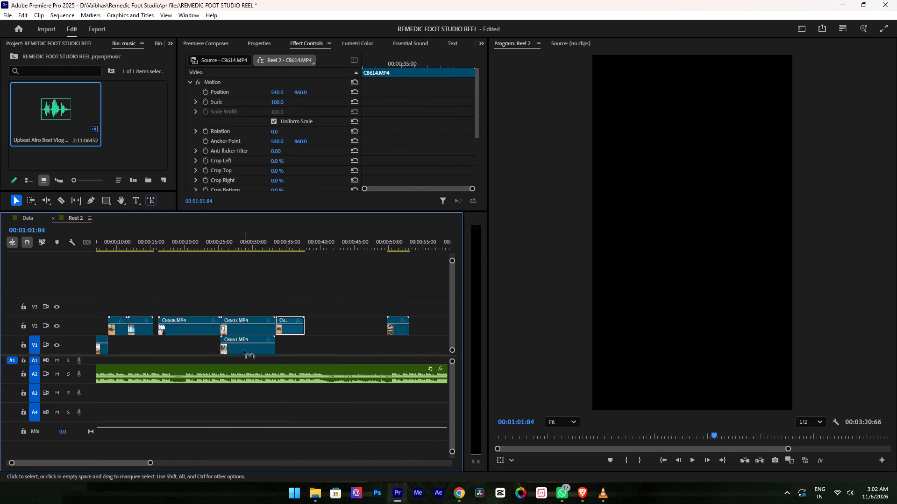
left_click_drag(243, 350, 338, 347)
Rearrange the V1 clips around C8657 so C8673 ends where it starts and C8676 starts where it ends.
left_click_drag(322, 238, 340, 253)
scroll(334, 269, "down", 9, "alt")
scroll(300, 276, "up", 4, "alt")
left_click_drag(214, 244, 331, 267)
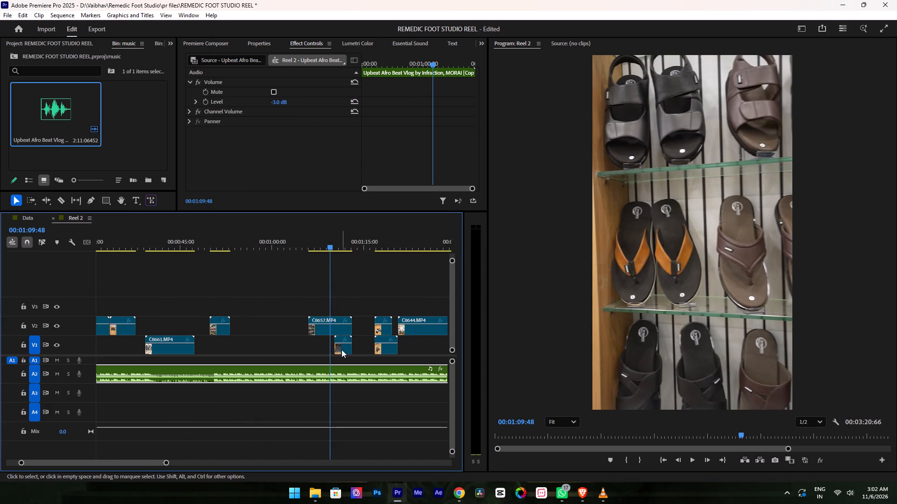
left_click_drag(342, 350, 298, 347)
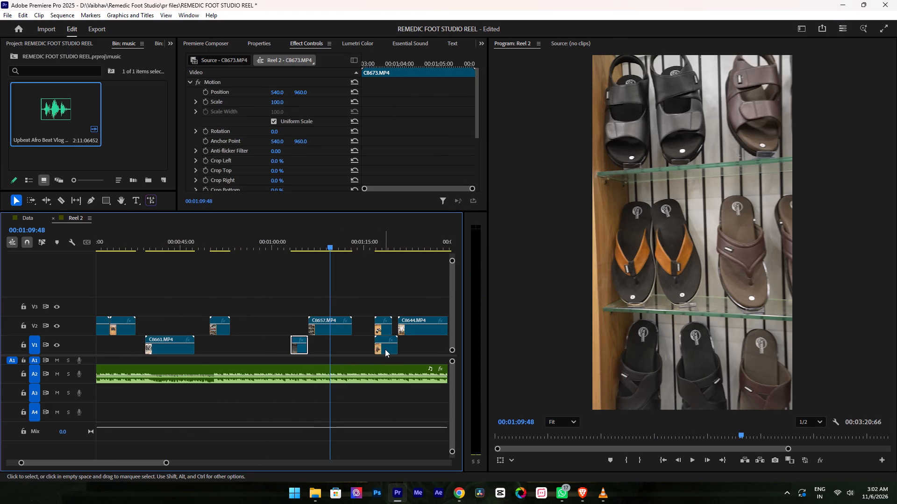
left_click_drag(385, 350, 364, 350)
Move C8608, C8607 and C8614 together later on V2 to start at about 00:00:25, opening a gap after C8671.
left_click_drag(300, 236, 285, 238)
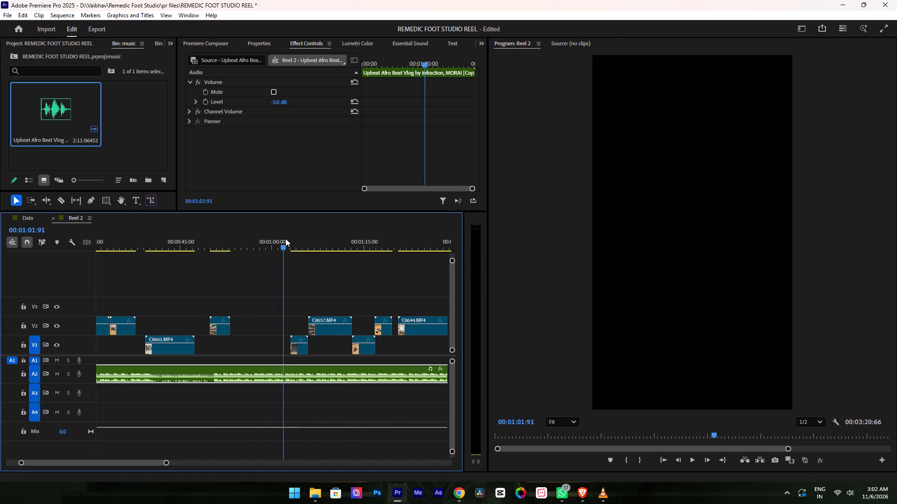
left_click_drag(285, 238, 336, 247)
scroll(329, 257, "down", 3, "alt")
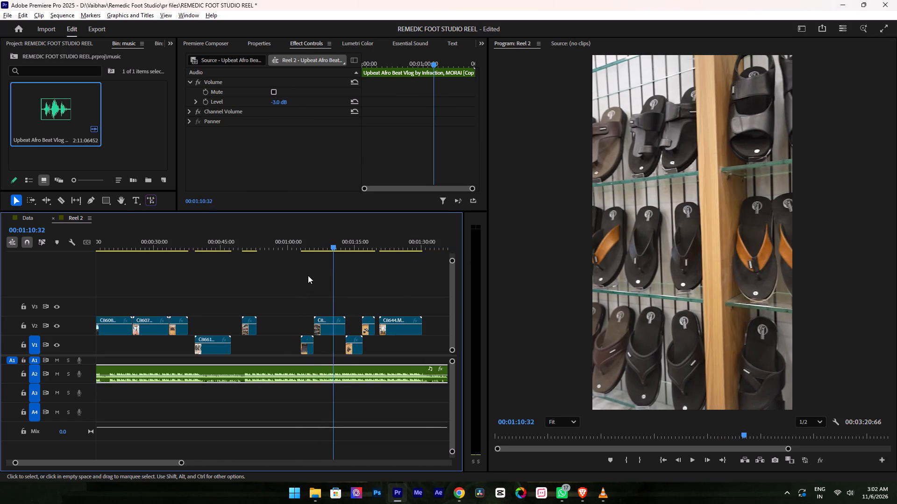
scroll(289, 293, "up", 6)
left_click_drag(238, 242, 249, 248)
left_click_drag(191, 233, 167, 235)
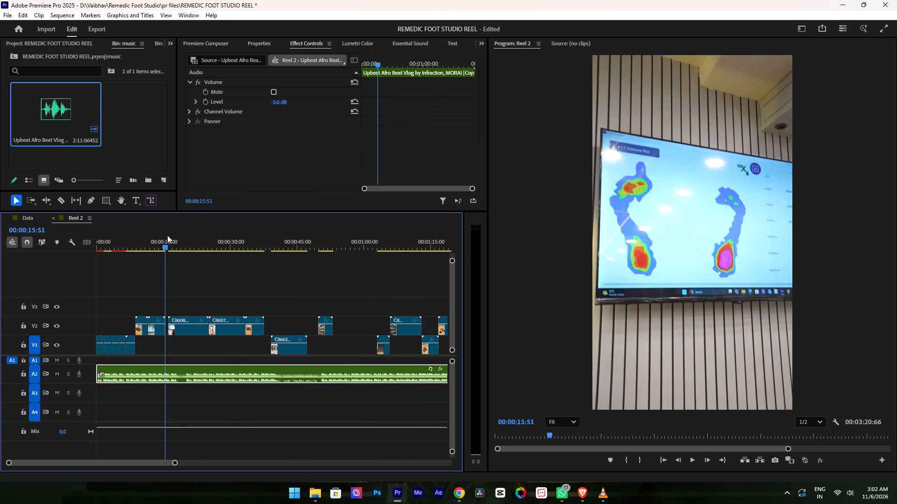
left_click_drag(167, 235, 196, 251)
left_click_drag(266, 302, 200, 323)
left_click_drag(196, 321, 217, 321)
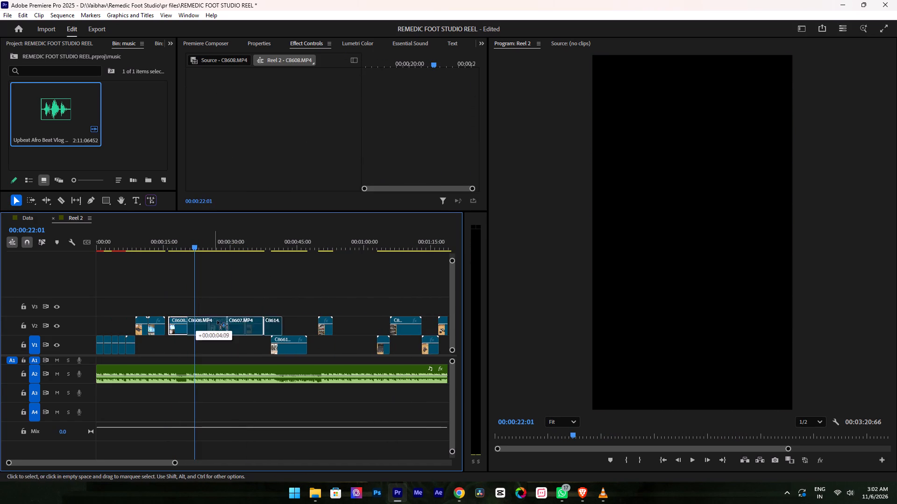
left_click_drag(217, 321, 235, 321)
left_click(370, 286)
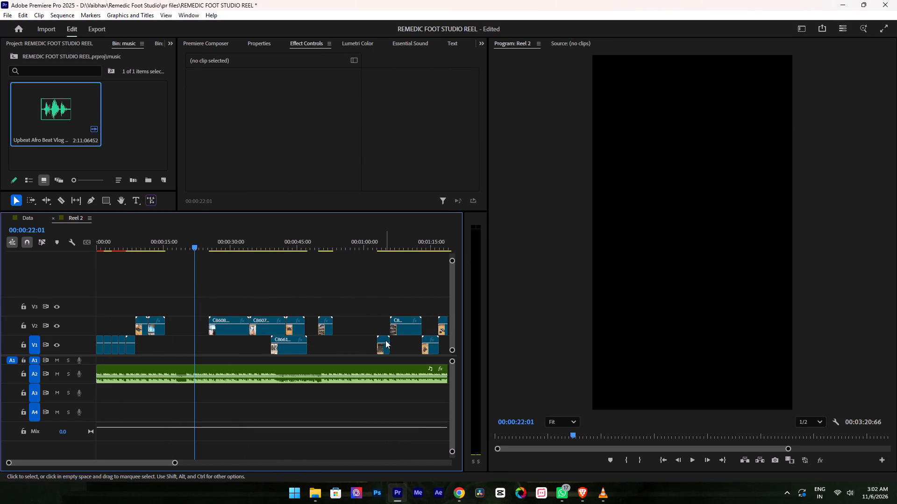
Move C8673 from V1 onto V2 to start right after C8671.
left_click_drag(384, 340, 177, 332)
Skim the remaining clips from C8608 through C8616 to look over the footage available for the upcoming shots.
scroll(230, 291, "down", 5, "alt")
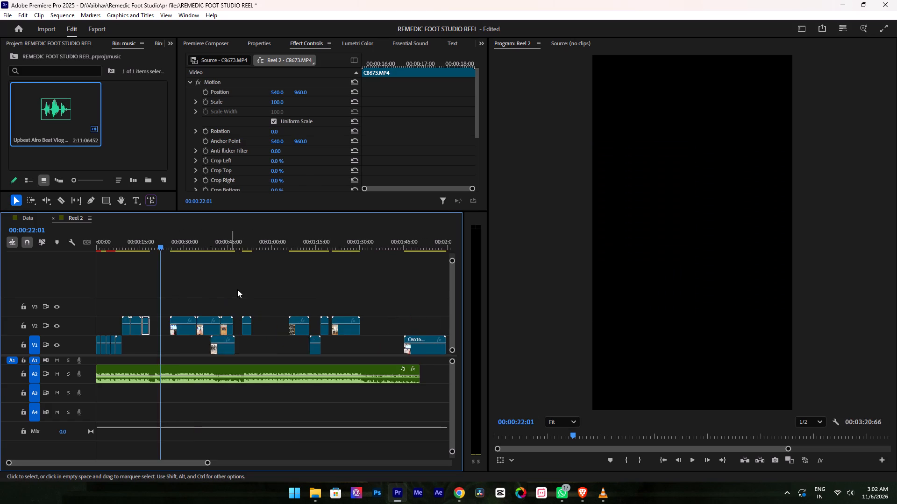
scroll(237, 289, "down", 2, "alt")
scroll(215, 289, "up", 5, "alt")
scroll(210, 289, "down", 3)
scroll(217, 289, "up", 4)
scroll(217, 289, "down", 4, "alt")
scroll(218, 289, "up", 10)
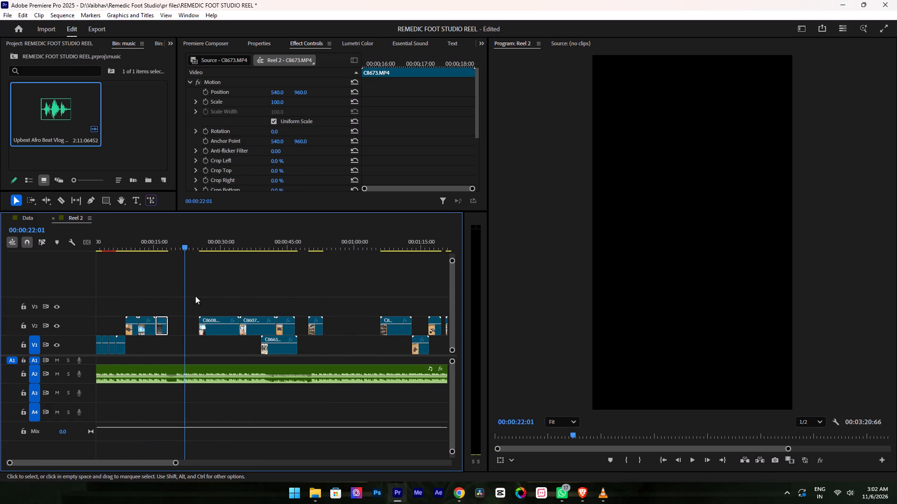
left_click_drag(201, 244, 262, 275)
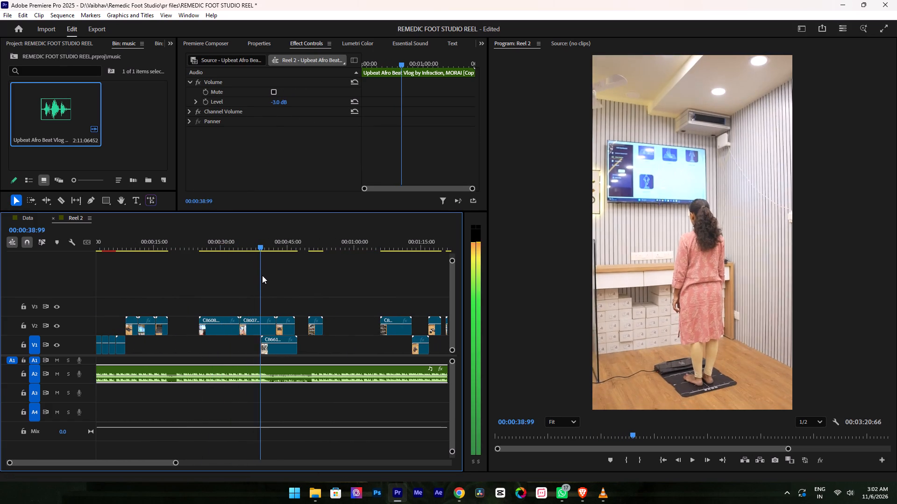
left_click_drag(262, 275, 299, 287)
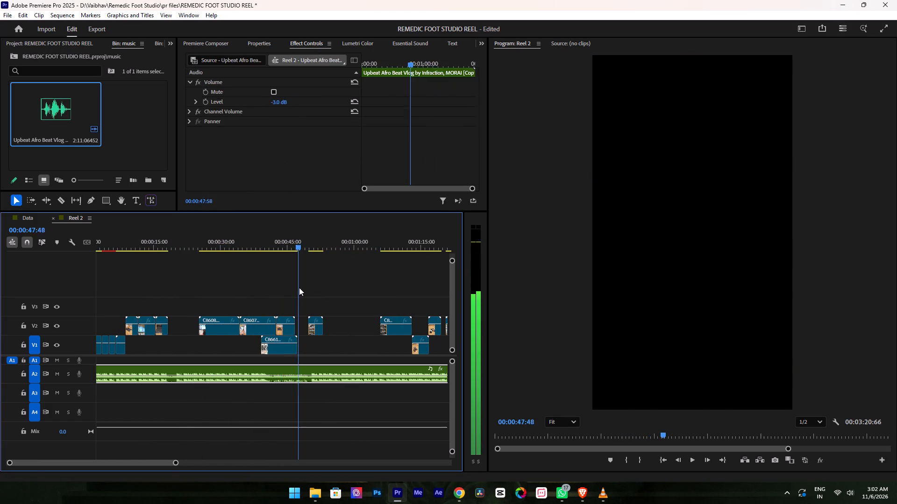
left_click_drag(299, 287, 294, 287)
left_click_drag(304, 244, 356, 269)
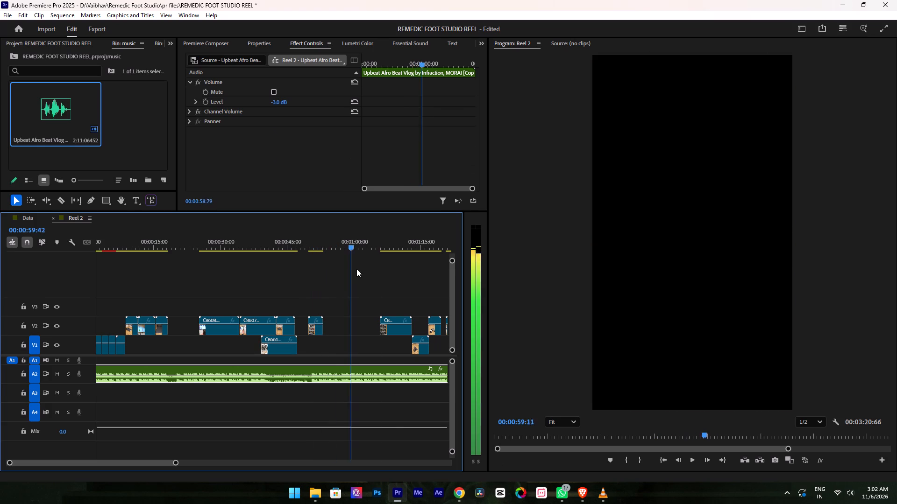
left_click_drag(356, 269, 400, 265)
scroll(390, 278, "down", 3)
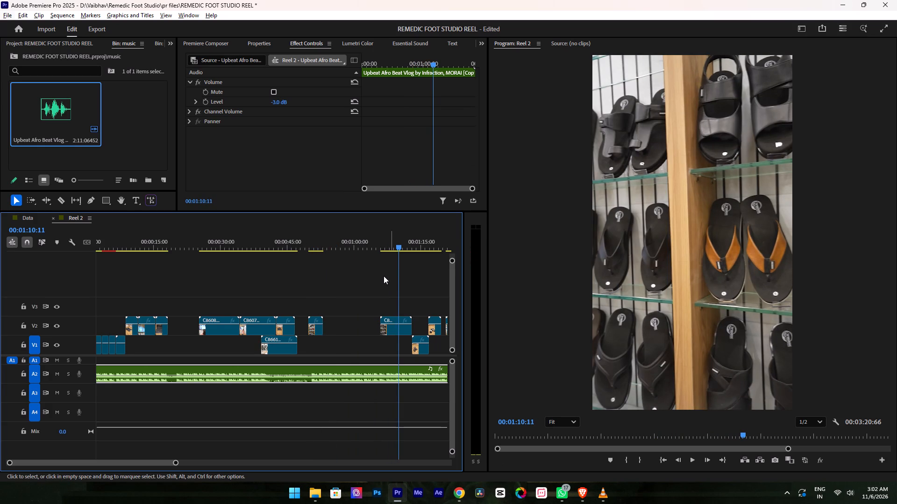
scroll(380, 276, "down", 8, "alt")
scroll(269, 269, "up", 5, "alt")
left_click_drag(236, 238, 262, 256)
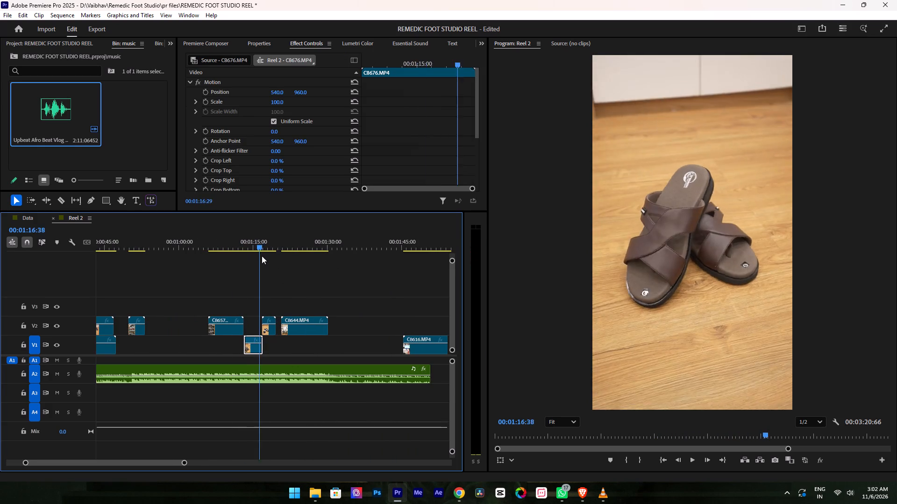
left_click_drag(262, 256, 378, 281)
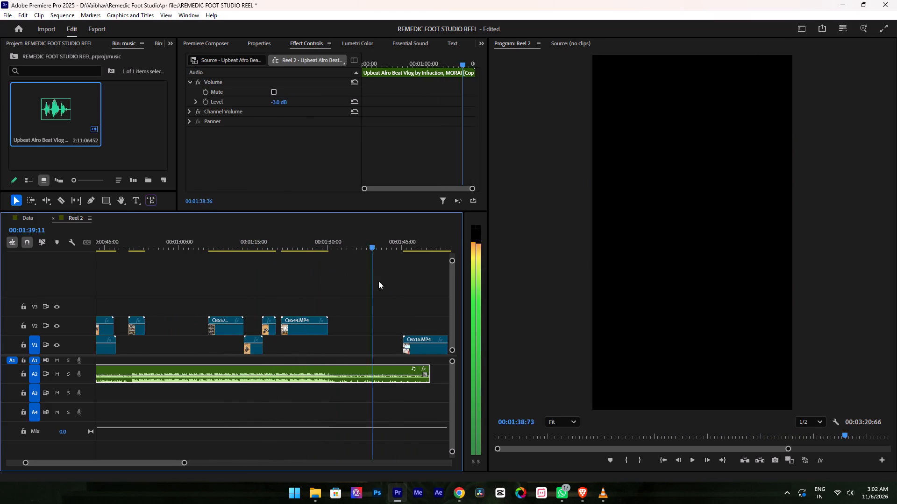
left_click_drag(378, 281, 417, 280)
scroll(409, 280, "down", 4, "alt")
scroll(321, 282, "up", 6)
scroll(321, 282, "down", 5, "alt")
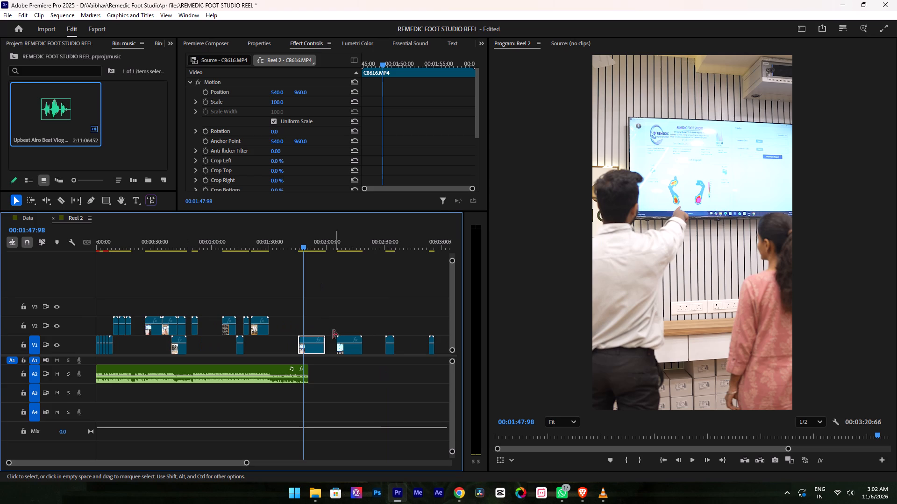
scroll(306, 315, "up", 8, "alt")
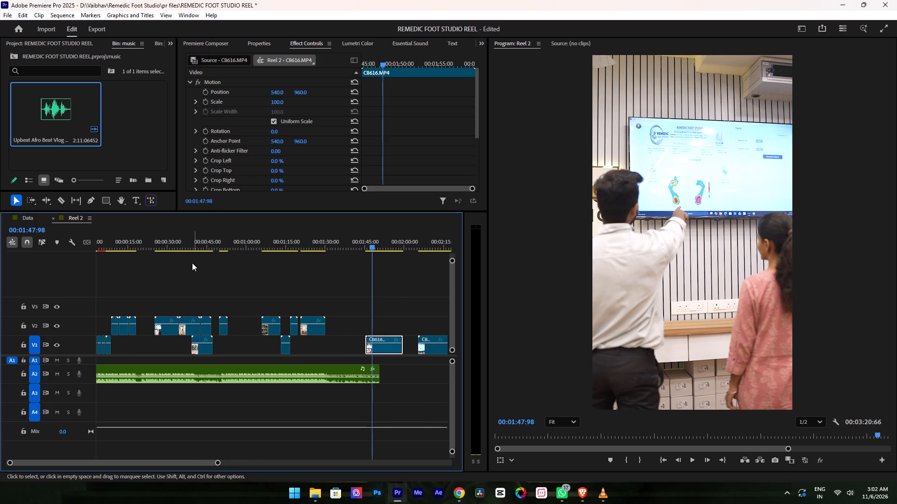
scroll(188, 275, "up", 20)
scroll(188, 275, "up", 15)
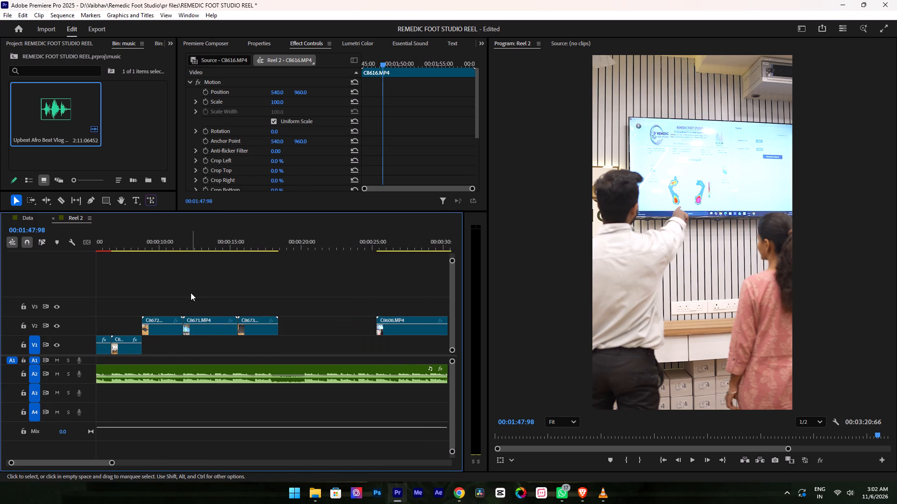
Lock the A2 music track and ripple-trim about 0.6 s off the start of C8672 on V2.
left_click_drag(139, 240, 145, 240)
key("space")
scroll(252, 279, "up", 12, "alt")
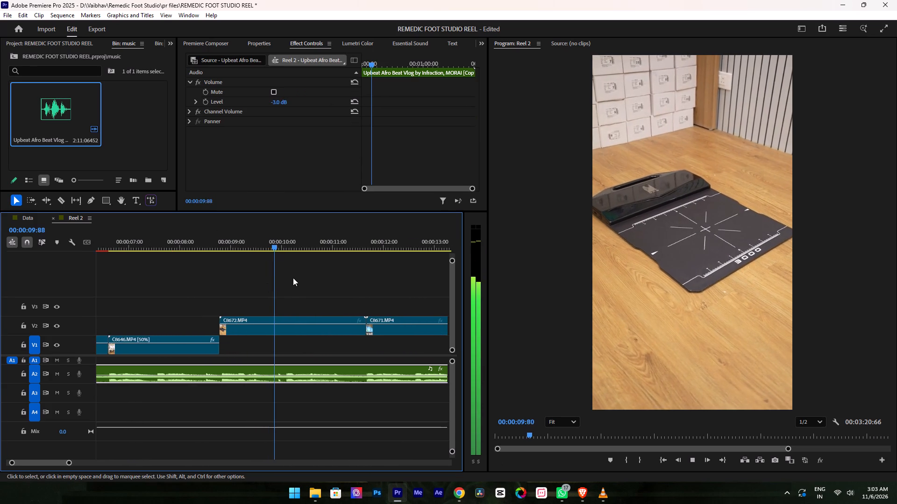
key("space")
left_click_drag(212, 239, 210, 244)
key("space")
scroll(284, 268, "up", 6, "alt")
key("space")
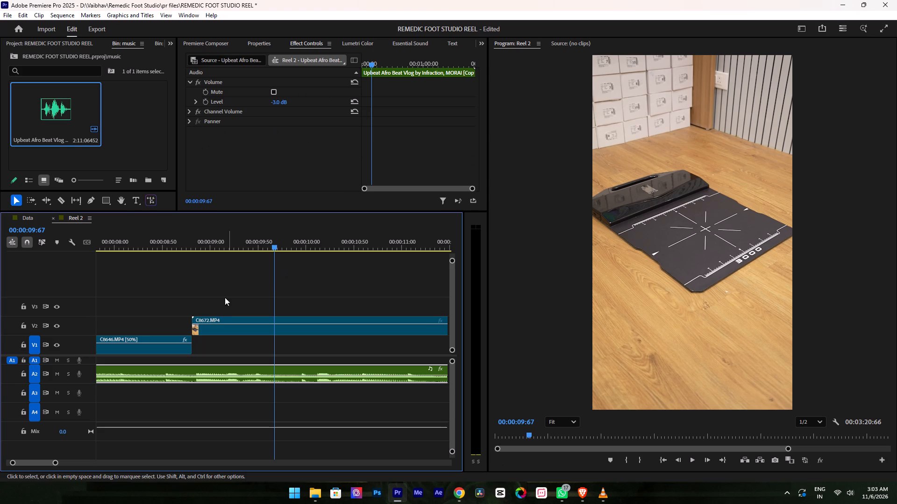
left_click(21, 377)
left_click_drag(219, 239, 188, 251)
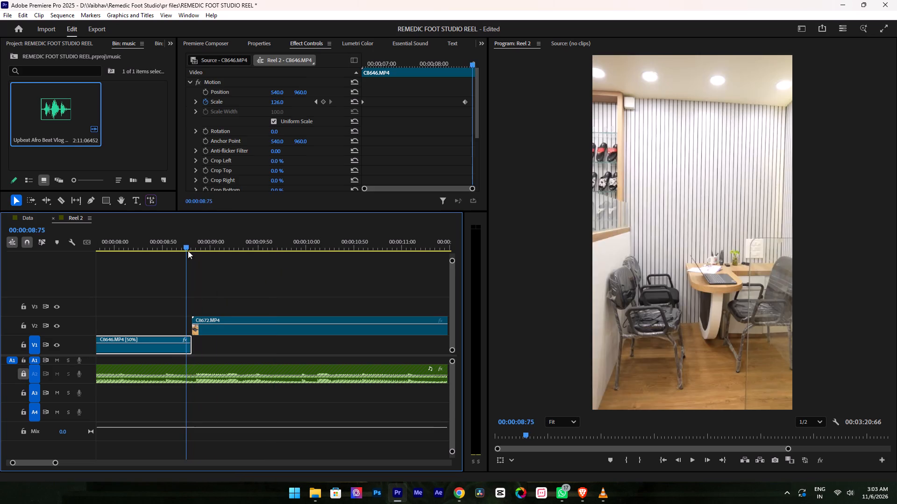
left_click_drag(188, 251, 222, 258)
key("q")
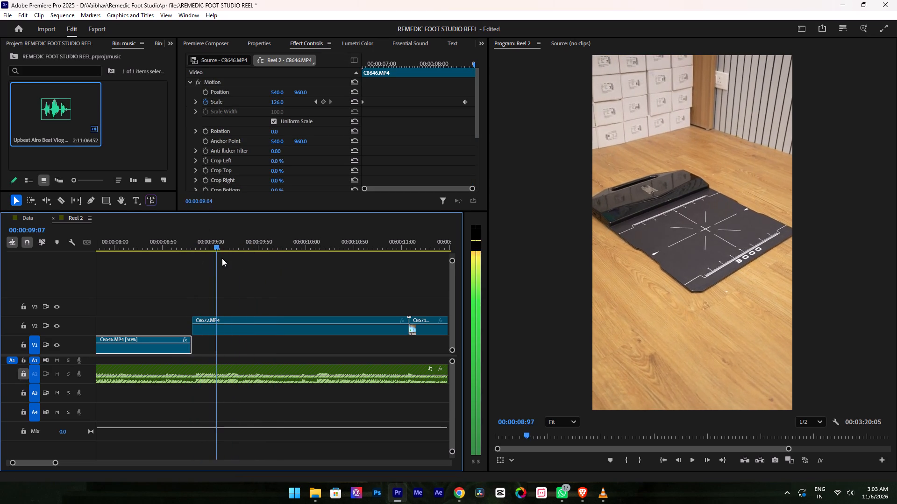
Ripple-trim C8672's end to about 00:00:10:08, pulling C8607 and C8661 up against it, and target tracks V2 and V3.
left_click_drag(222, 258, 250, 265)
key("w")
left_click(251, 318)
left_click(29, 326)
left_click(33, 305)
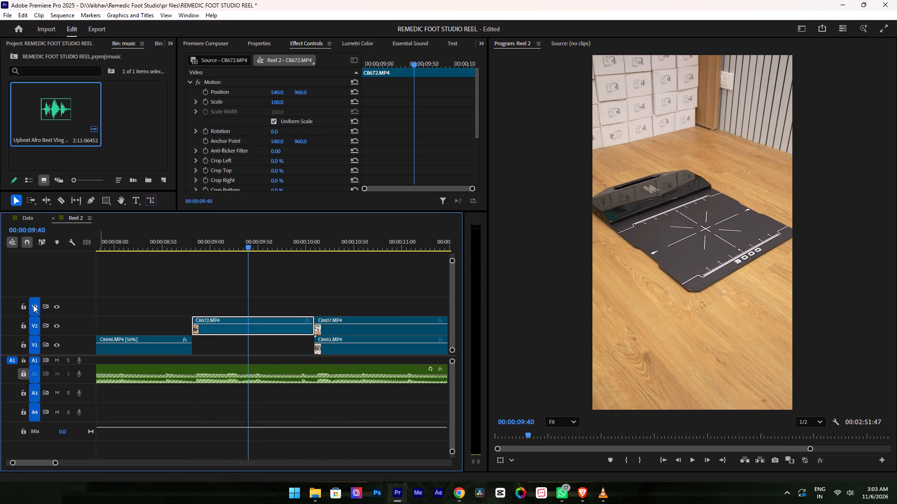
Set C8672's speed to 50% with Optical Flow time interpolation.
left_click(221, 278)
left_click(244, 321)
key("alt+r")
key("ctrl+r")
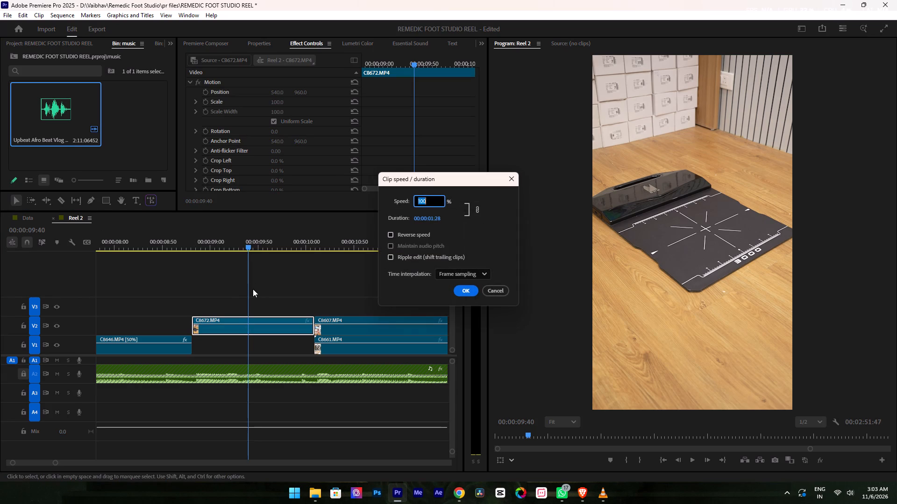
key("4")
key("BackSpace")
type("50")
scroll(474, 279, "down", 6)
left_click(472, 294)
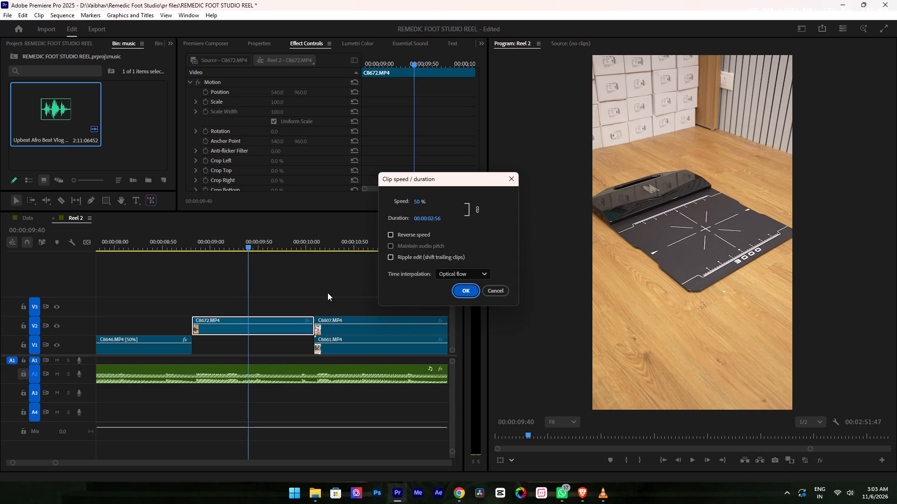
left_click(461, 287)
Play the cut from C8646 through C8672, then skim C8607 and C8614 to judge which shot should follow.
left_click_drag(207, 226, 193, 227)
left_click_drag(189, 237, 165, 238)
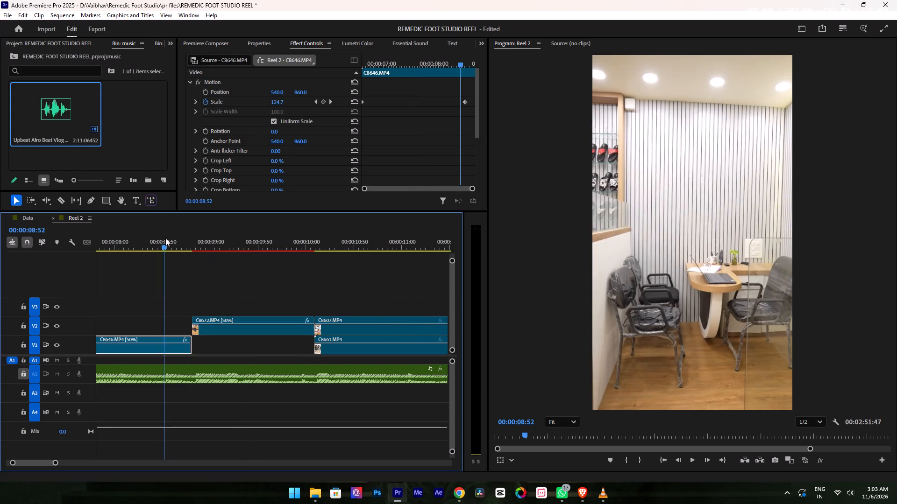
key("space")
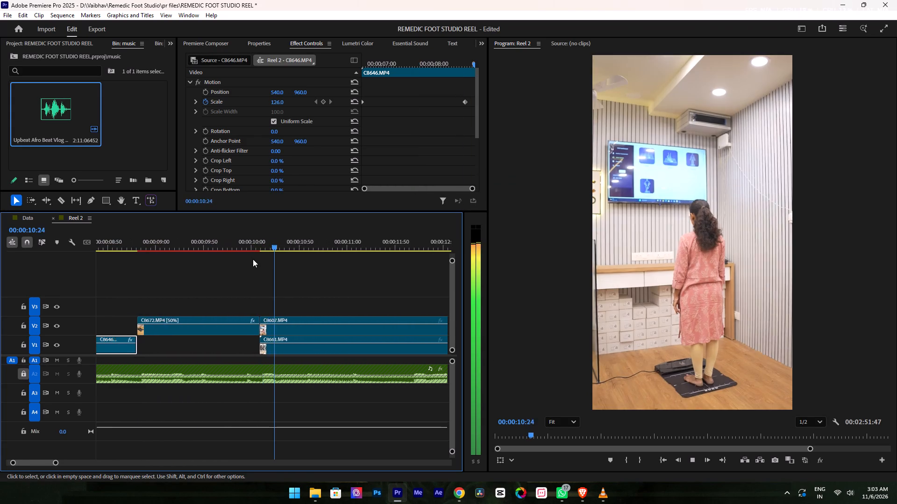
key("space")
key("space")
key("space")
scroll(275, 296, "down", 5, "alt")
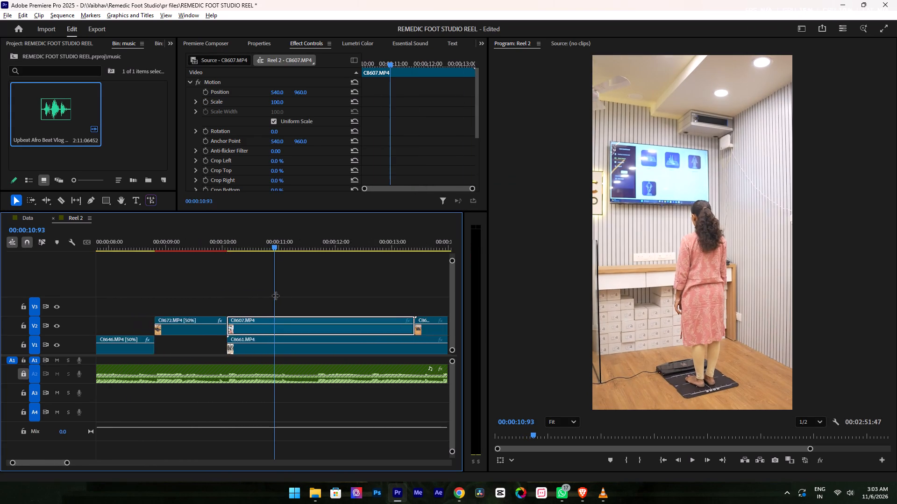
scroll(275, 295, "down", 9, "alt")
scroll(272, 294, "up", 6, "alt")
scroll(196, 270, "up", 5)
scroll(250, 285, "down", 1, "alt")
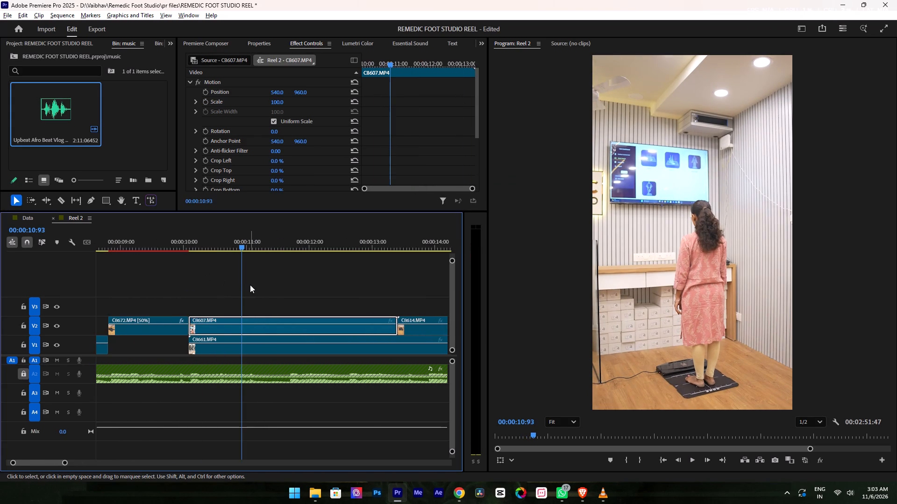
scroll(250, 285, "down", 1, "alt")
left_click_drag(249, 243, 333, 272)
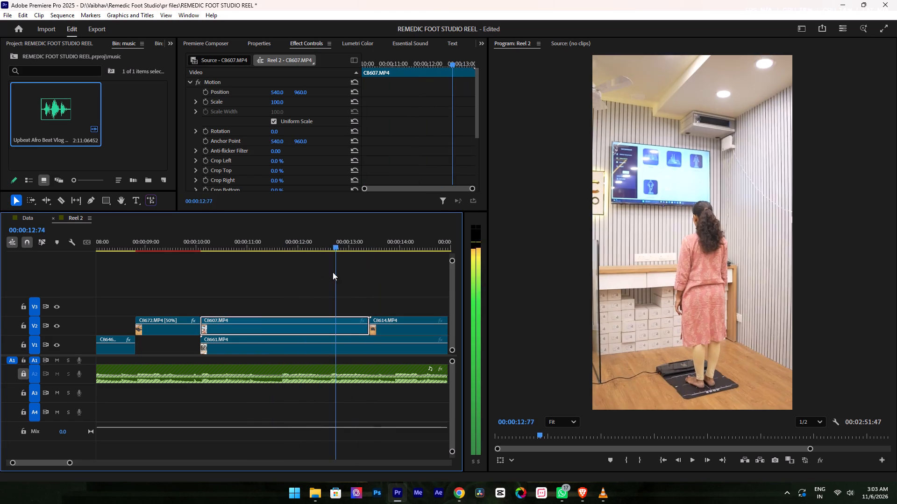
left_click_drag(333, 272, 392, 273)
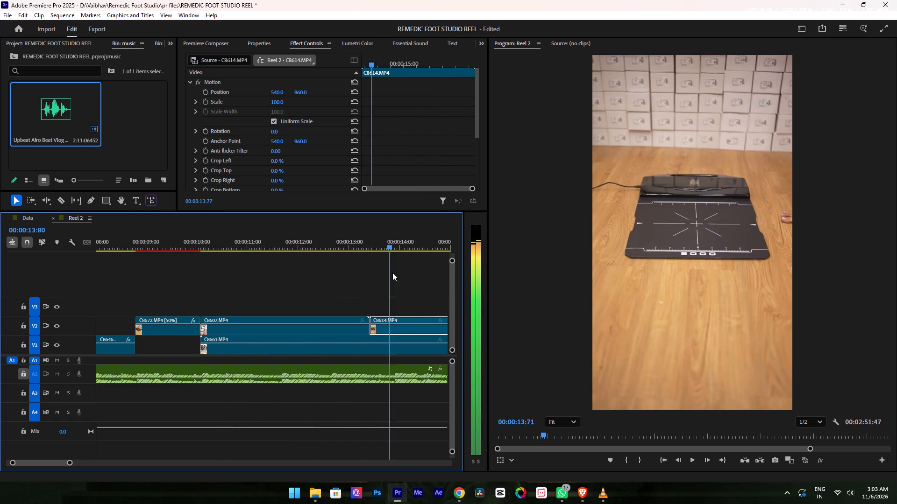
left_click_drag(392, 273, 421, 272)
scroll(346, 277, "down", 4, "alt")
scroll(292, 273, "up", 3, "alt")
scroll(290, 273, "down", 5)
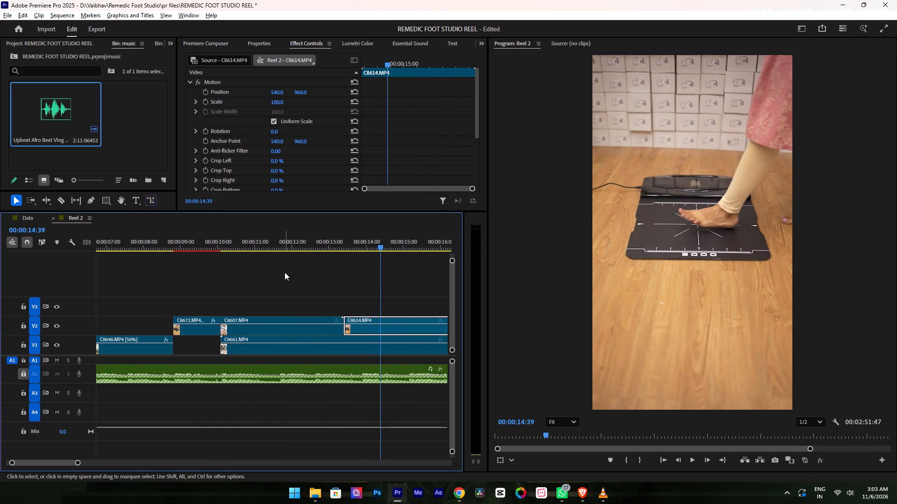
scroll(285, 272, "down", 3)
scroll(284, 272, "down", 4, "alt")
Move C8607 and C8614 together from V2 to V3, starting at about 00:00:17.
left_click_drag(255, 304, 254, 305)
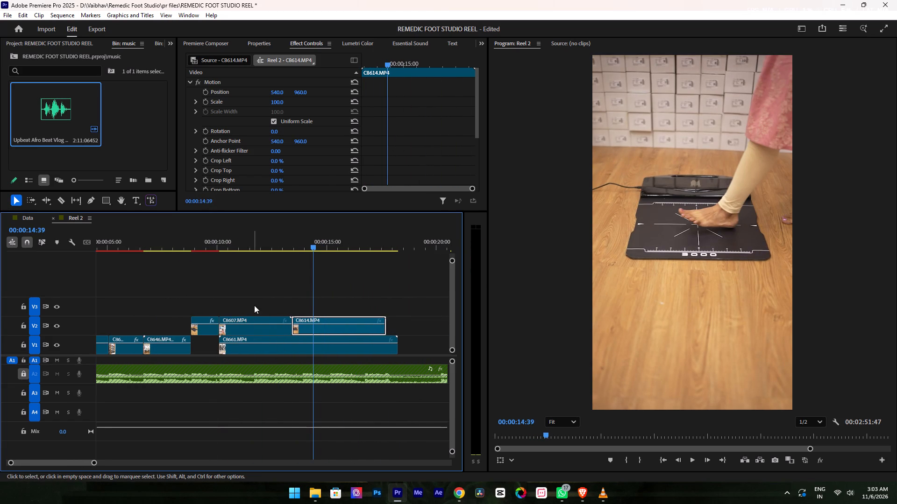
left_click_drag(254, 305, 327, 320)
left_click_drag(276, 314, 331, 317)
scroll(327, 310, "down", 4, "alt")
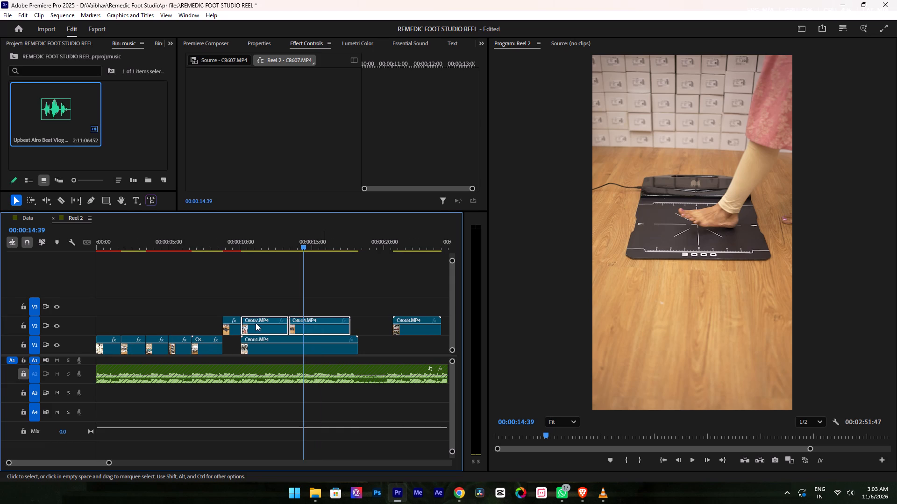
left_click_drag(262, 318, 365, 302)
Skim C8661 and move it later on V1 to start at about 00:00:27.
scroll(263, 275, "up", 5, "alt")
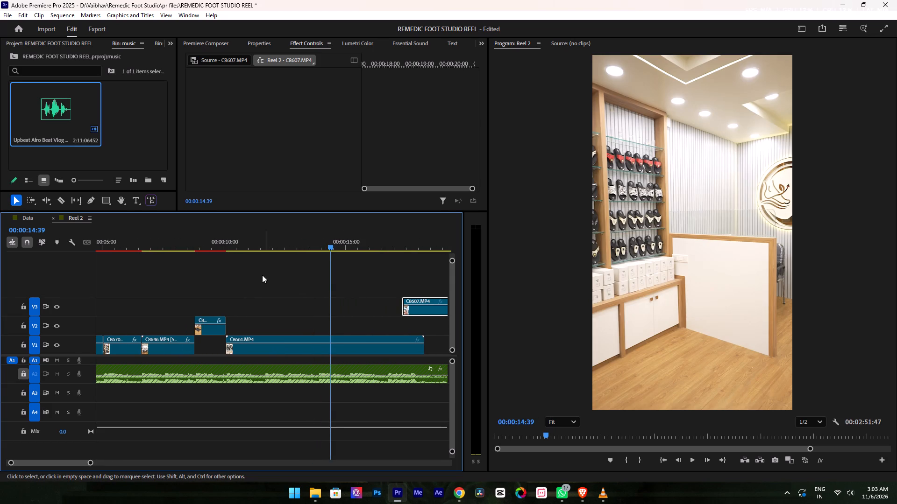
left_click_drag(306, 256, 270, 258)
left_click_drag(263, 238, 306, 250)
scroll(308, 286, "down", 3, "alt")
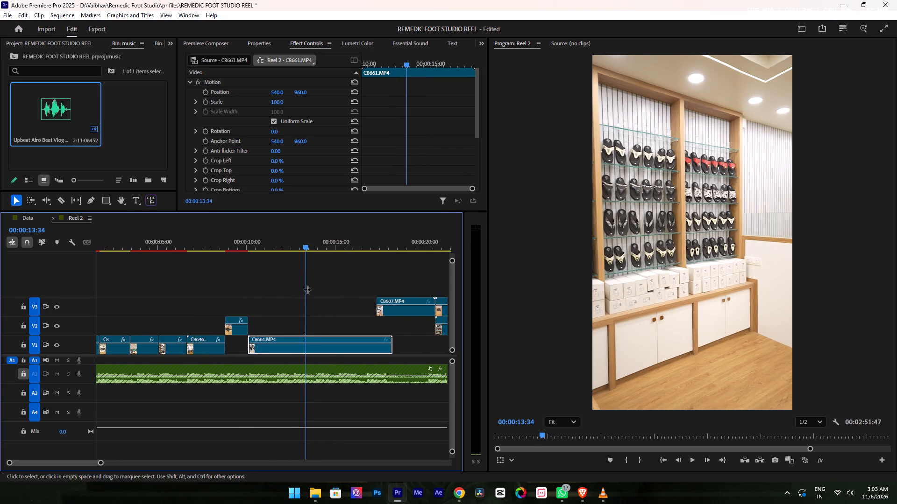
scroll(307, 289, "down", 9, "alt")
left_click_drag(189, 337, 304, 344)
Move C8672 from V2 down to V1, directly after C8646.
scroll(154, 316, "up", 13, "alt")
left_click_drag(170, 245, 130, 244)
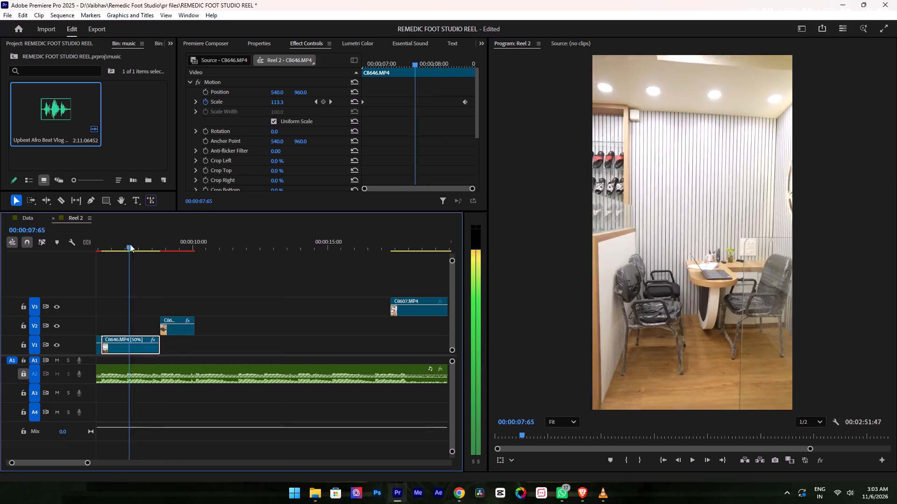
left_click_drag(130, 244, 192, 253)
left_click_drag(177, 331, 185, 344)
Move C8607 and C8614 together earlier on V3 to start at about 00:00:13, with C8614 ending where C8668 starts.
scroll(231, 312, "down", 4, "alt")
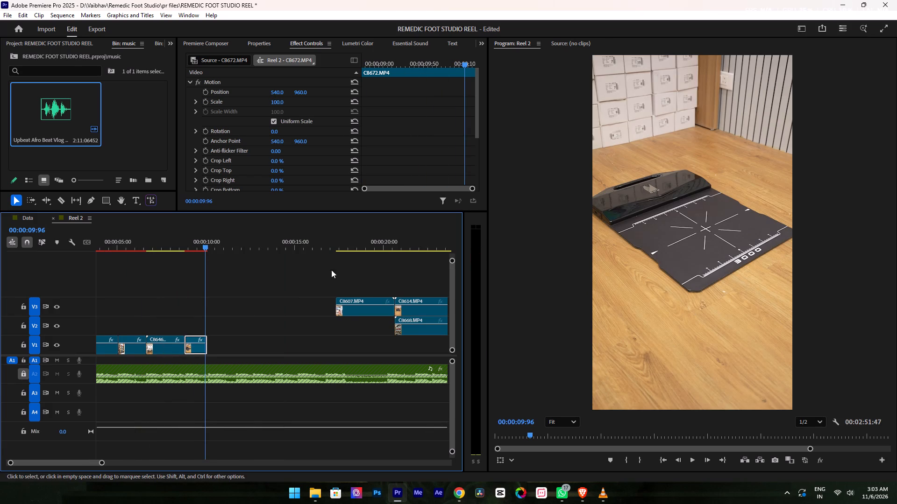
left_click_drag(348, 240, 353, 252)
scroll(317, 287, "down", 3, "alt")
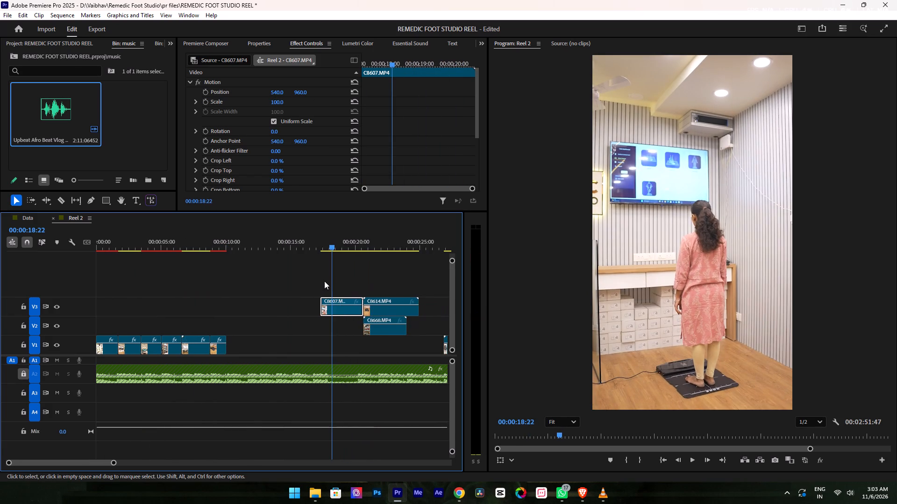
scroll(324, 281, "down", 3, "alt")
scroll(191, 285, "up", 10, "alt")
left_click_drag(182, 244, 203, 246)
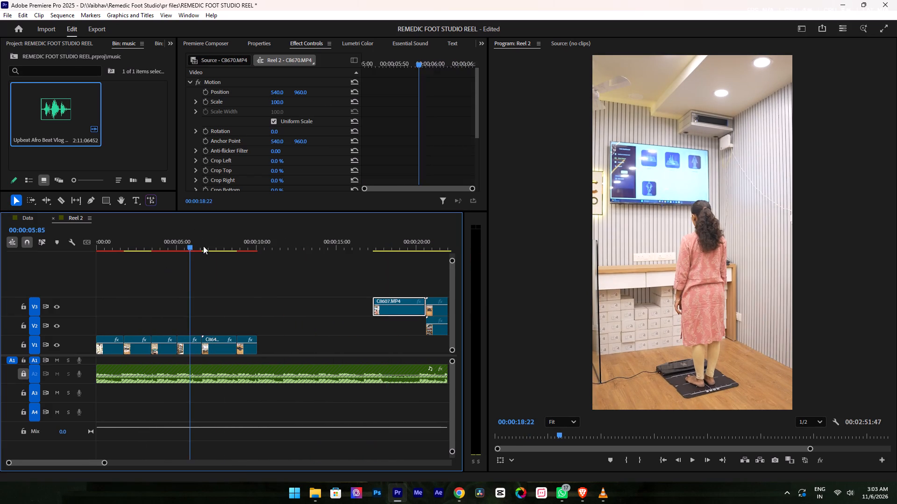
left_click_drag(203, 246, 257, 261)
scroll(296, 293, "down", 3, "alt")
left_click_drag(301, 241, 372, 259)
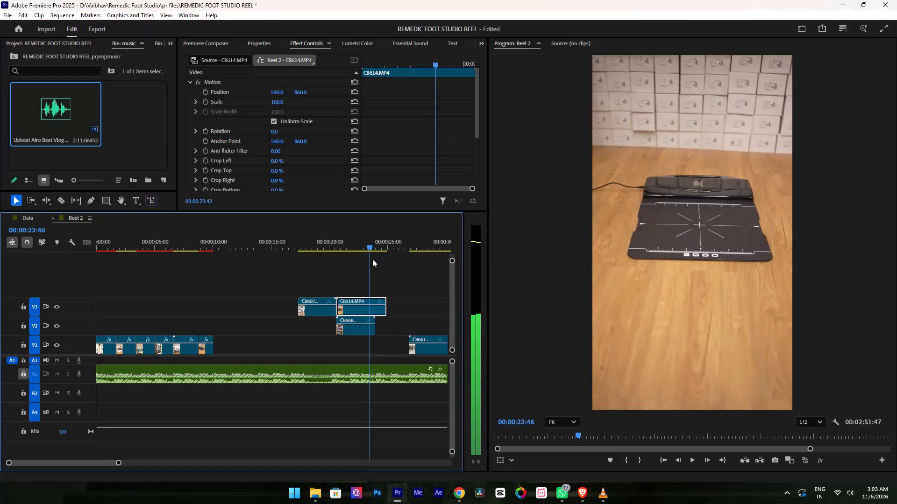
left_click_drag(372, 259, 341, 266)
left_click_drag(306, 273, 368, 298)
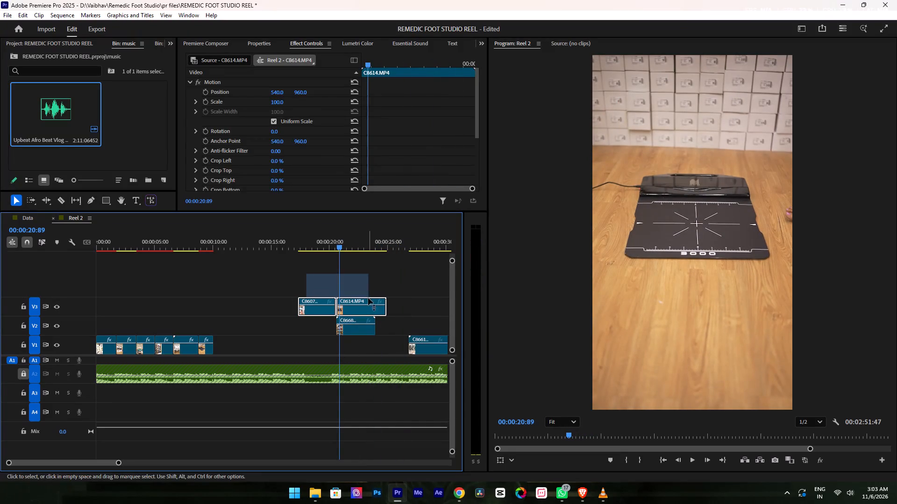
left_click_drag(362, 294, 312, 297)
left_click_drag(301, 282, 369, 308)
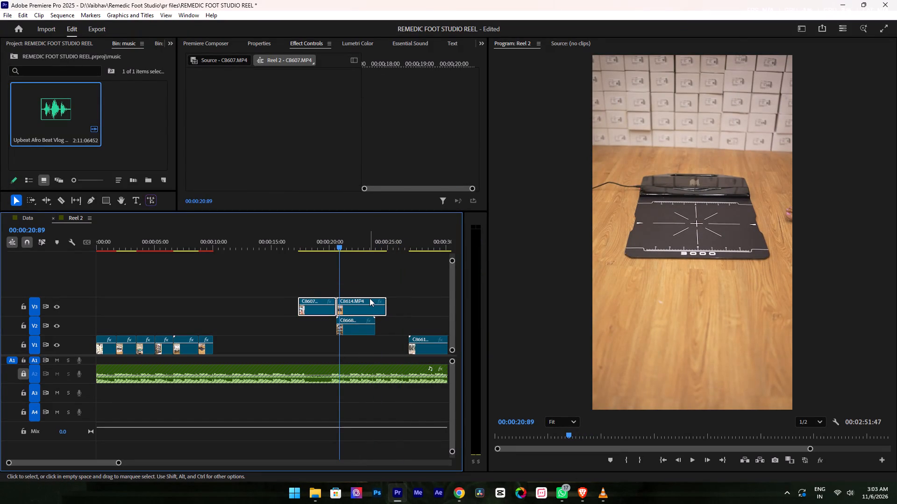
left_click_drag(365, 299, 316, 305)
Skim the remaining clips from C8668 through C8617 to look for footage that suits the upcoming shots.
left_click_drag(336, 245, 393, 257)
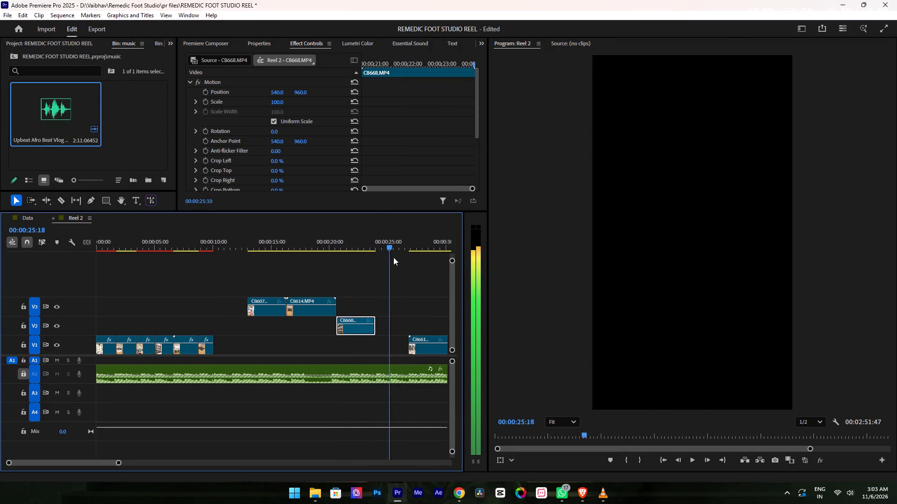
left_click_drag(393, 257, 434, 264)
scroll(402, 275, "down", 10, "alt")
scroll(299, 287, "up", 4, "alt")
left_click_drag(245, 243, 306, 262)
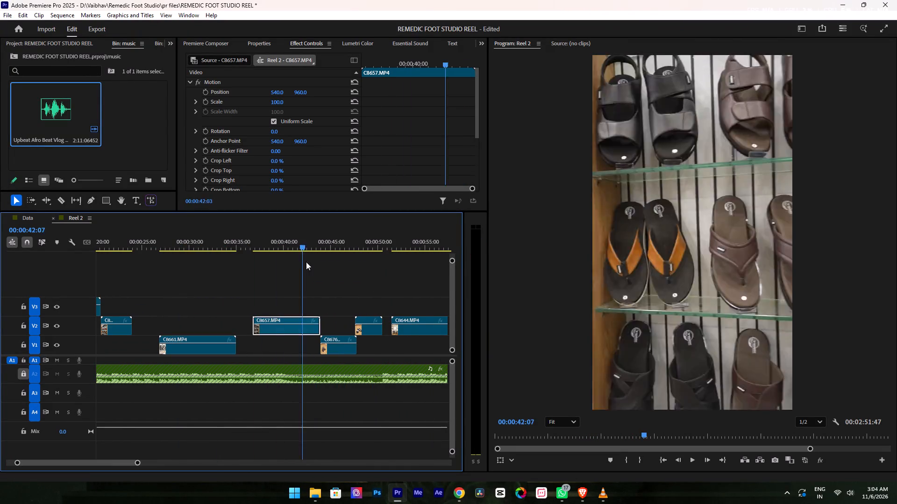
left_click_drag(306, 262, 297, 283)
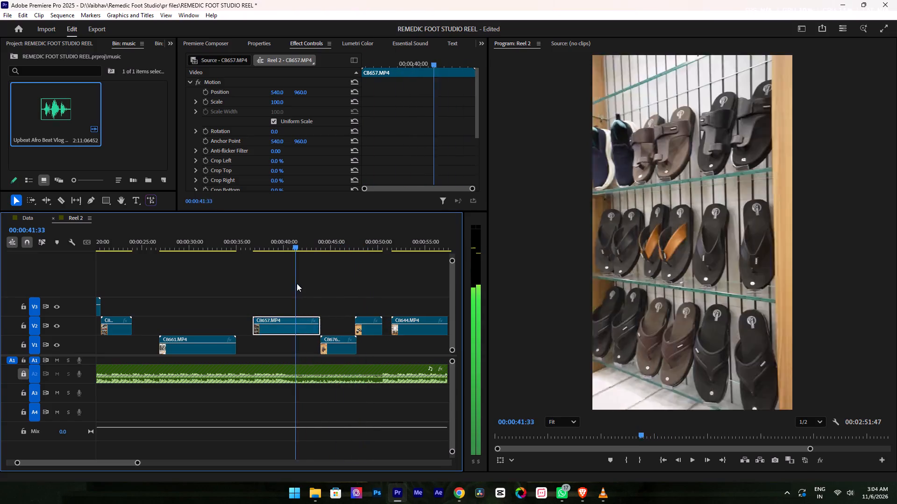
left_click_drag(297, 283, 411, 288)
scroll(396, 288, "down", 4, "alt")
scroll(336, 294, "down", 4, "alt")
scroll(329, 297, "up", 4)
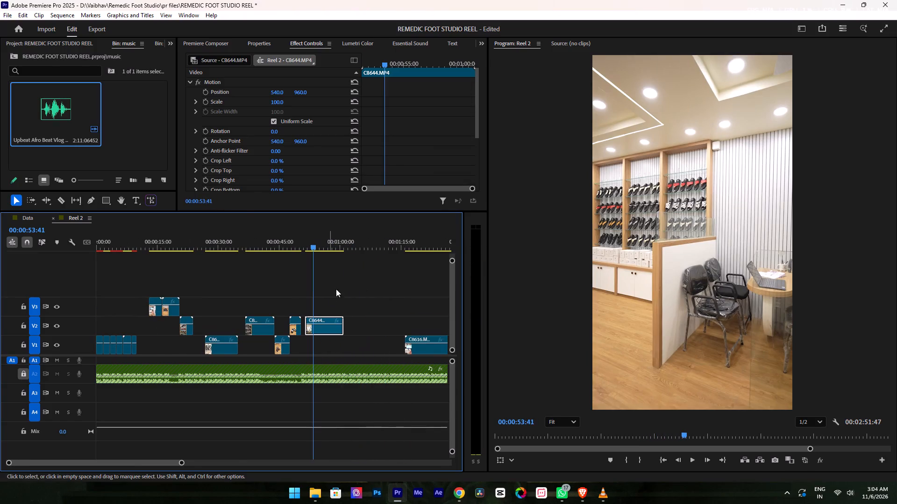
scroll(340, 257, "down", 4, "alt")
scroll(318, 274, "down", 2)
scroll(316, 275, "down", 3, "alt")
left_click_drag(241, 245, 246, 246)
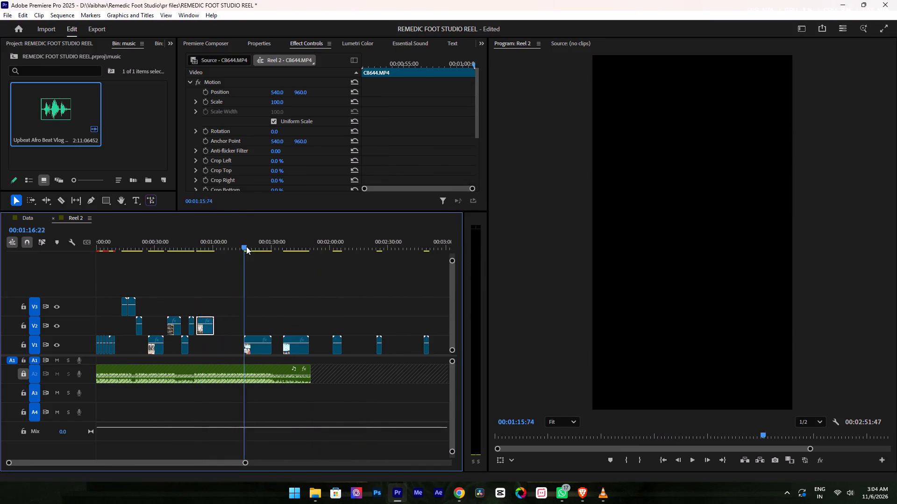
left_click_drag(246, 246, 308, 282)
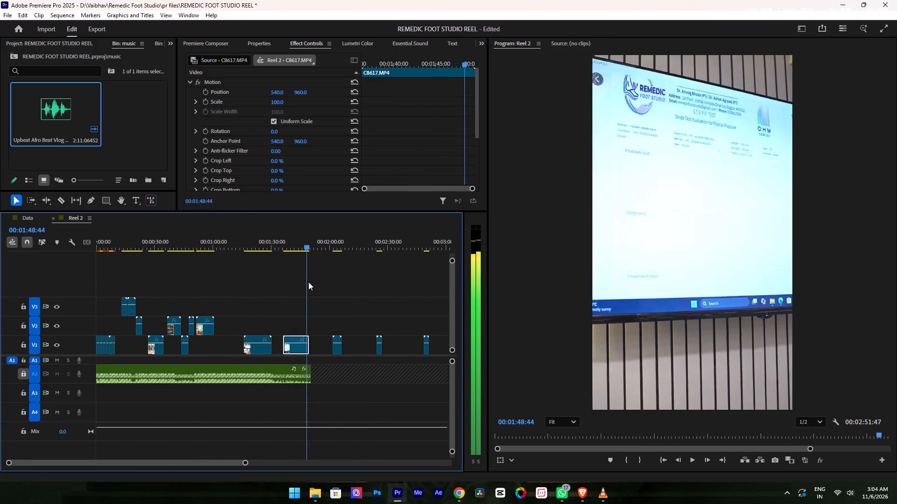
left_click_drag(308, 282, 312, 282)
Move C8617 from V1 to V3, directly after C8614.
left_click_drag(292, 337, 152, 296)
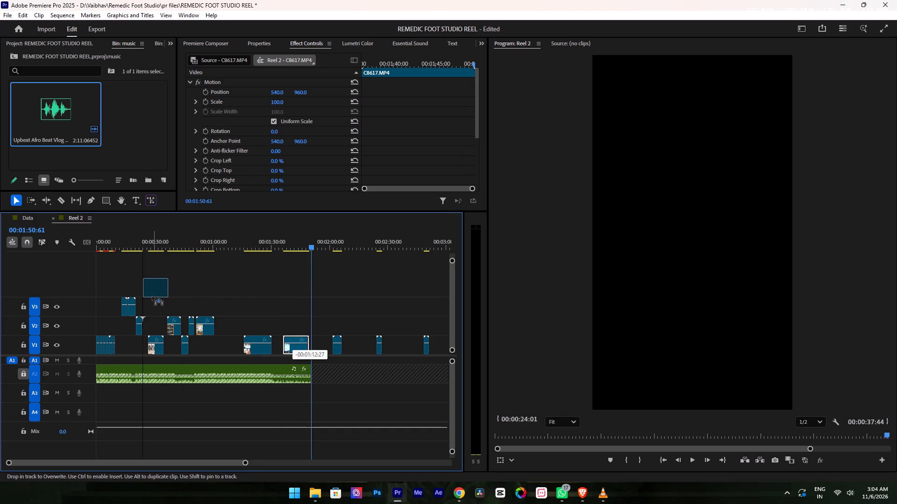
left_click_drag(152, 296, 146, 308)
Move C8616 from V1 up to V3, directly after C8617.
left_click_drag(275, 252, 254, 245)
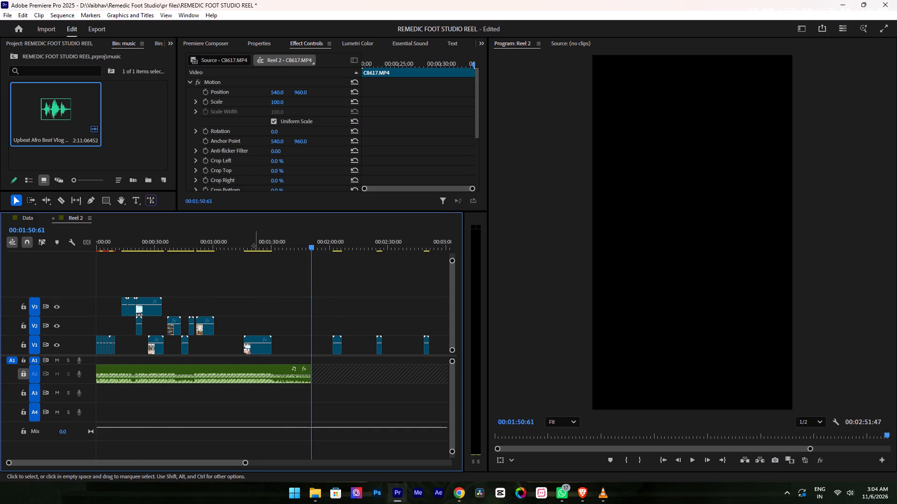
left_click_drag(254, 245, 261, 250)
left_click(261, 250)
left_click_drag(257, 336, 256, 334)
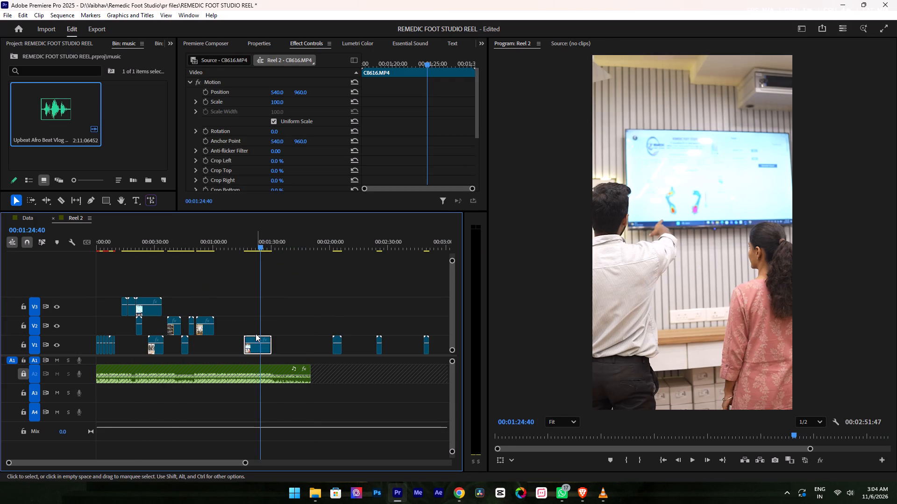
left_click_drag(256, 334, 177, 304)
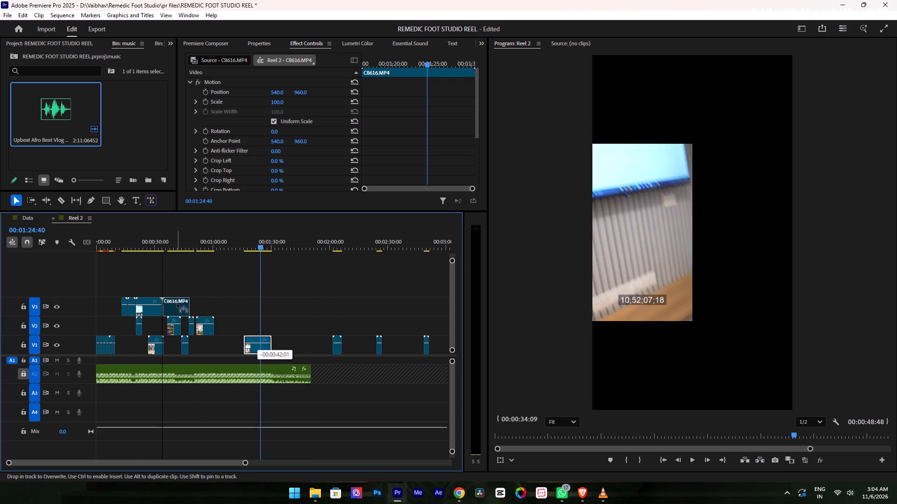
Move C8621 from V1 up to V3, directly after C8616.
left_click_drag(323, 241, 338, 250)
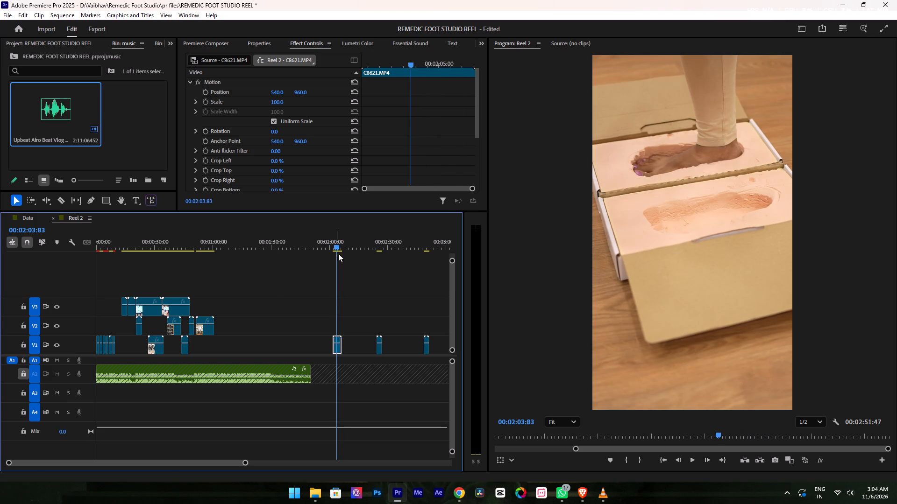
scroll(276, 286, "up", 13, "alt")
scroll(355, 328, "down", 4, "alt")
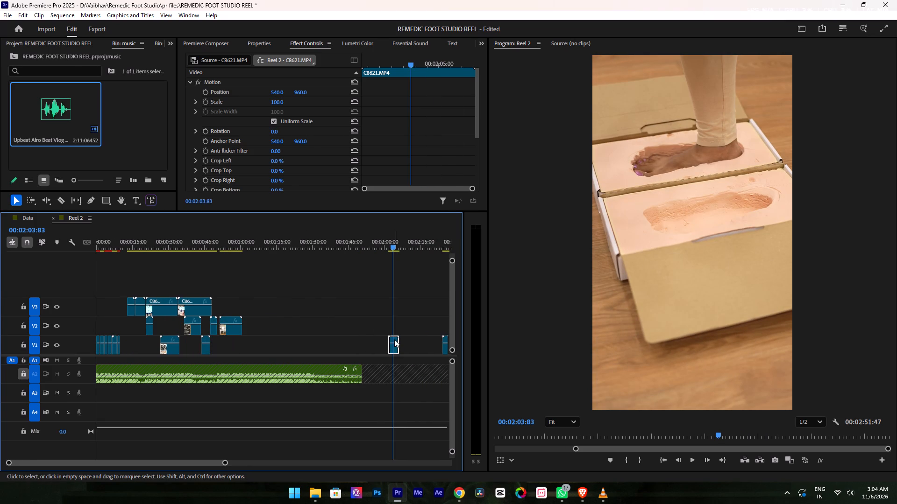
left_click_drag(394, 339, 221, 304)
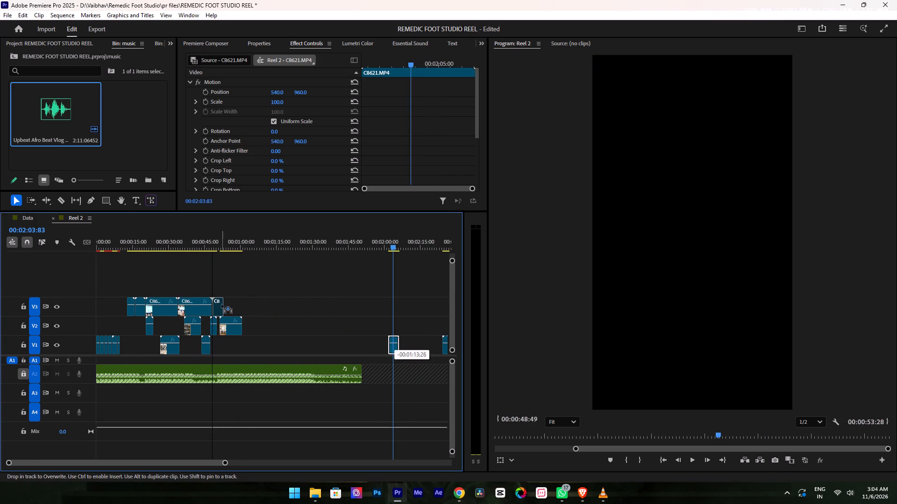
left_click_drag(221, 304, 221, 304)
Move C8623 and C8628 together earlier on V1 so that C8623 starts at about 00:01:19.
scroll(291, 317, "down", 3, "alt")
scroll(351, 317, "down", 3)
scroll(310, 311, "up", 5, "alt")
left_click_drag(308, 245, 316, 247)
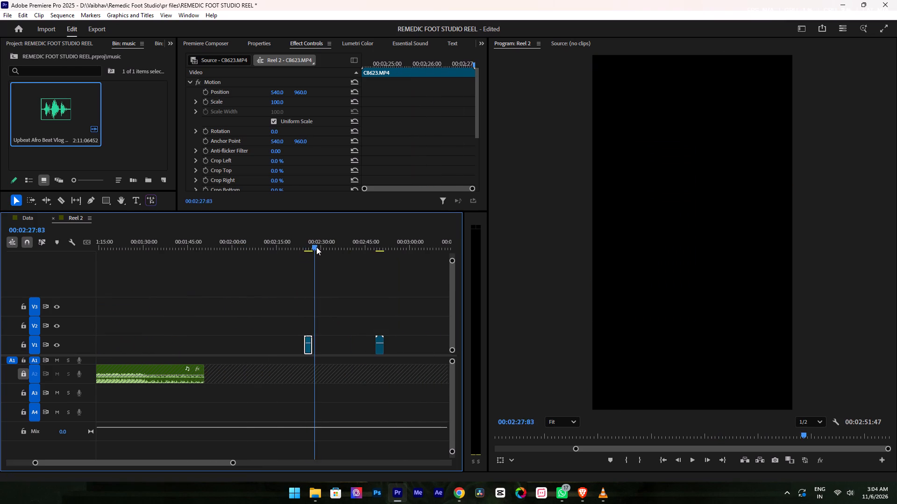
left_click_drag(316, 247, 380, 266)
scroll(323, 305, "down", 4, "alt")
scroll(311, 312, "up", 6)
left_click_drag(334, 313, 420, 362)
left_click_drag(349, 304, 349, 304)
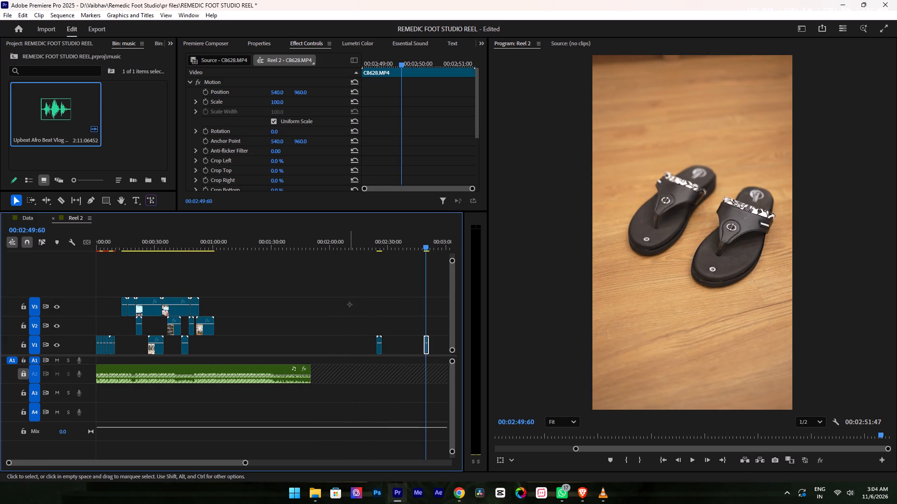
left_click_drag(349, 304, 426, 363)
left_click_drag(426, 348, 342, 348)
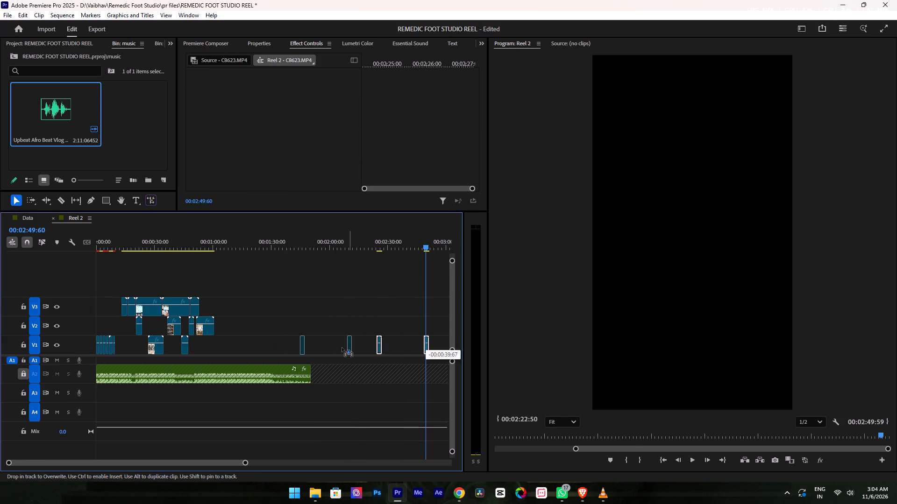
left_click_drag(342, 348, 299, 345)
Move C8676 and C8677 later, back to back on V1 between C8623 and C8628, starting at about 00:01:26.
left_click(278, 305)
scroll(256, 311, "up", 17, "alt")
scroll(281, 289, "down", 2, "alt")
scroll(265, 256, "up", 6, "alt")
left_click_drag(266, 233, 281, 244)
scroll(272, 308, "down", 3, "alt")
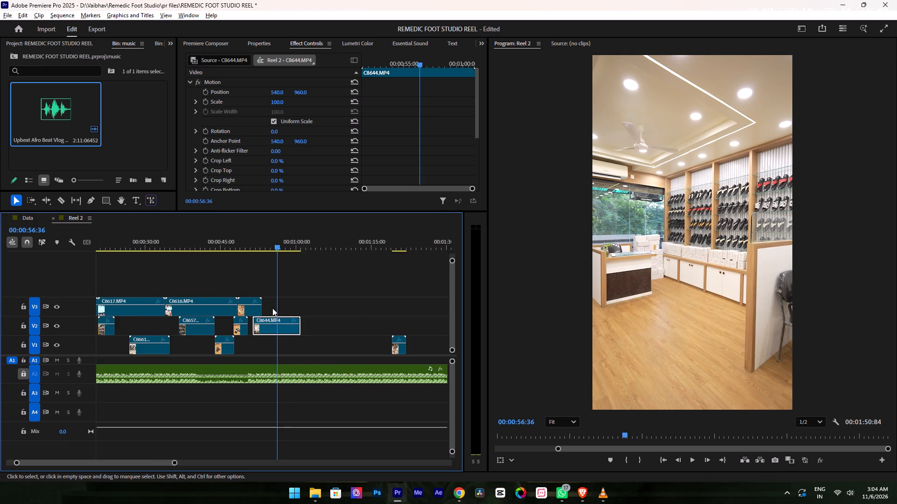
scroll(249, 331, "down", 3)
left_click_drag(182, 349, 391, 348)
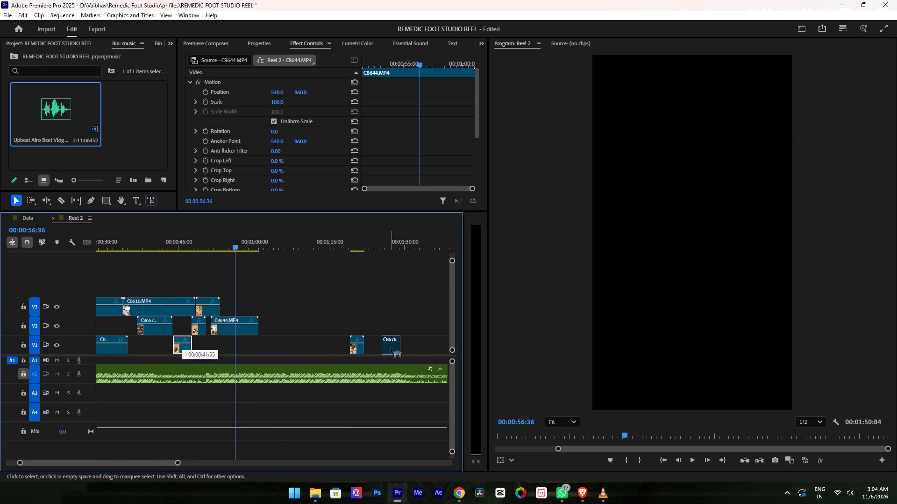
left_click_drag(391, 348, 394, 347)
left_click_drag(198, 331, 415, 333)
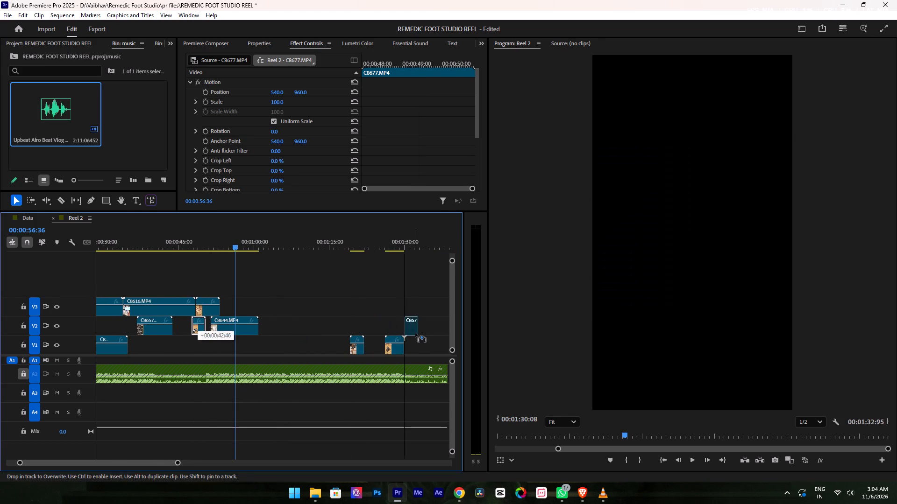
left_click_drag(415, 333, 415, 344)
Preview the four footwear clips on V1 and move C8623 earlier to start at about 00:01:03.
scroll(283, 306, "up", 4, "alt")
scroll(328, 301, "down", 14)
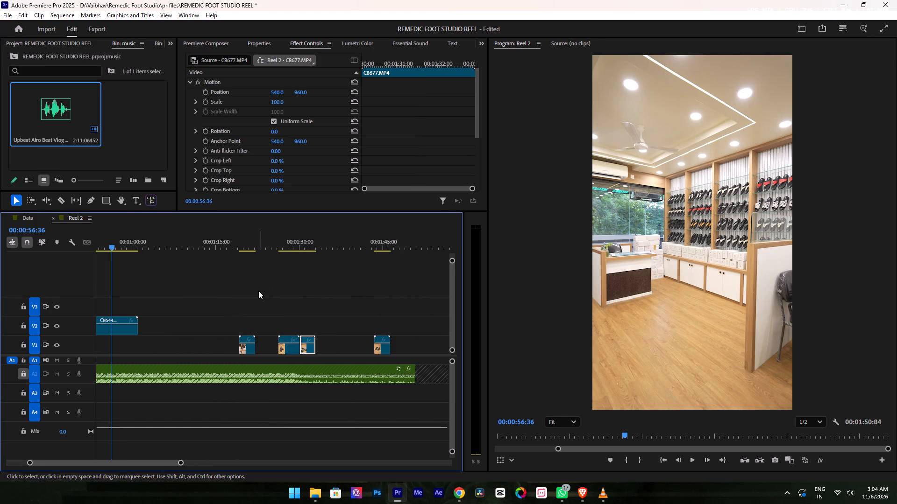
left_click_drag(276, 246, 390, 260)
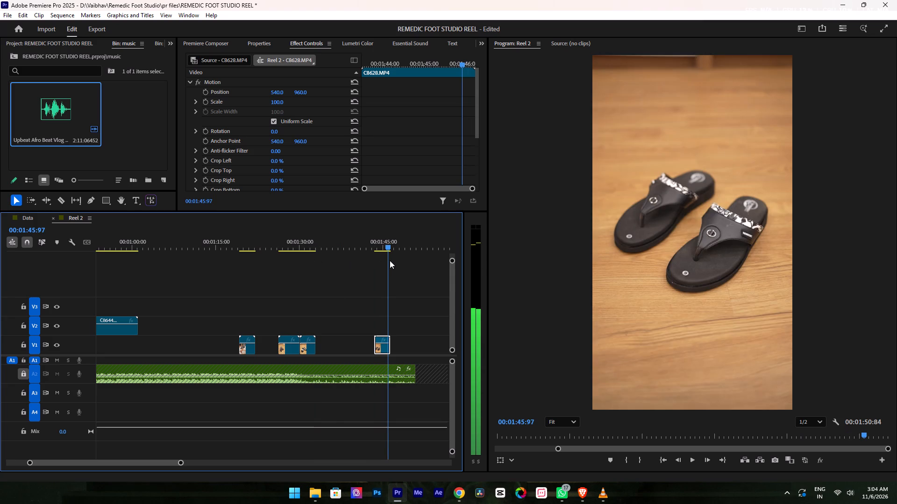
left_click_drag(390, 260, 308, 276)
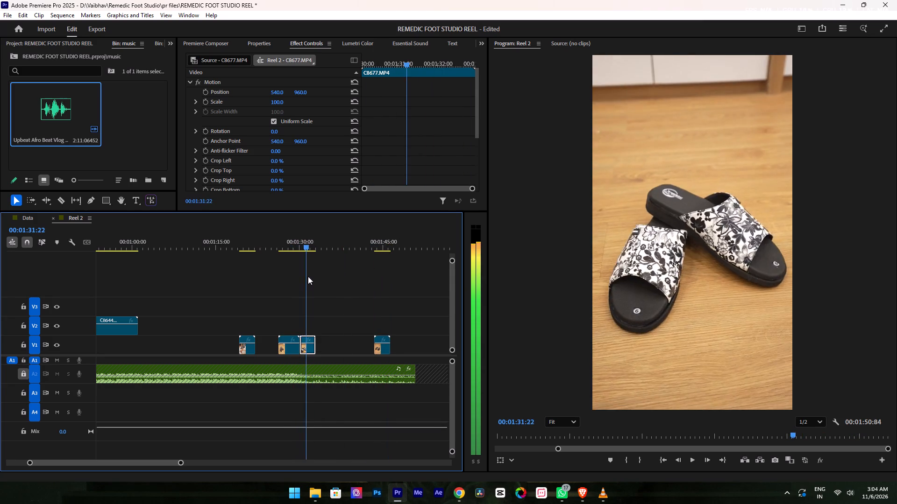
left_click_drag(308, 276, 249, 276)
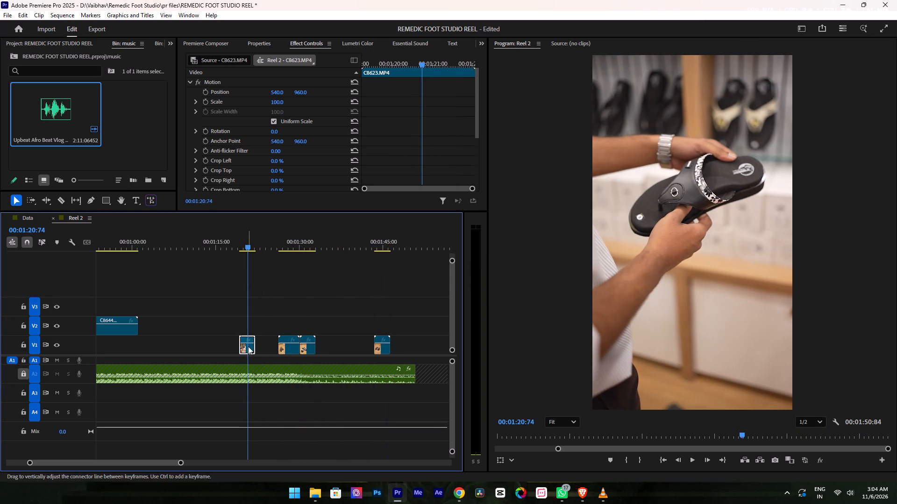
left_click_drag(246, 349, 159, 346)
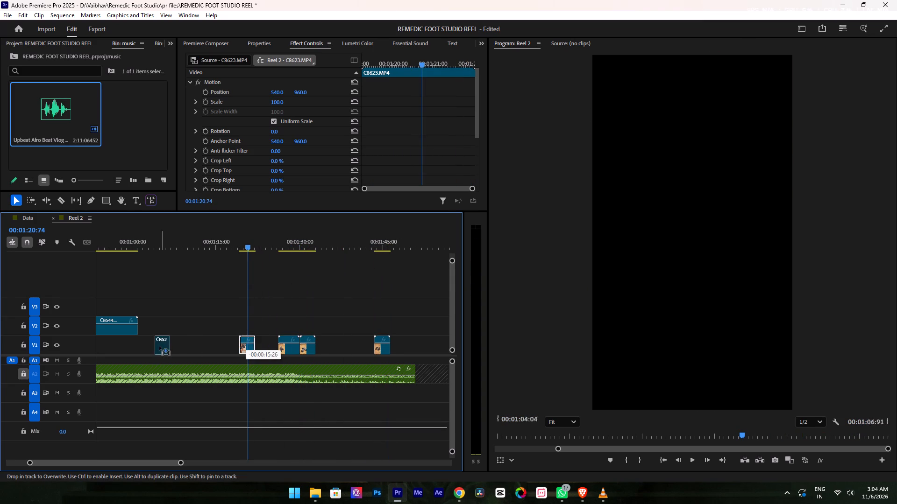
left_click_drag(159, 346, 154, 346)
Move C8628 earlier on V1, directly after C8623.
left_click_drag(257, 252, 282, 251)
left_click_drag(273, 245, 295, 255)
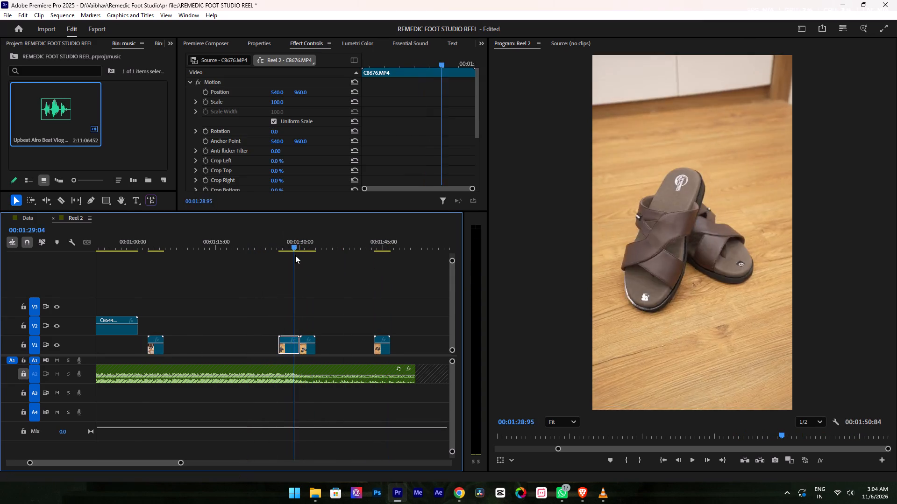
left_click_drag(295, 255, 321, 258)
left_click(389, 246)
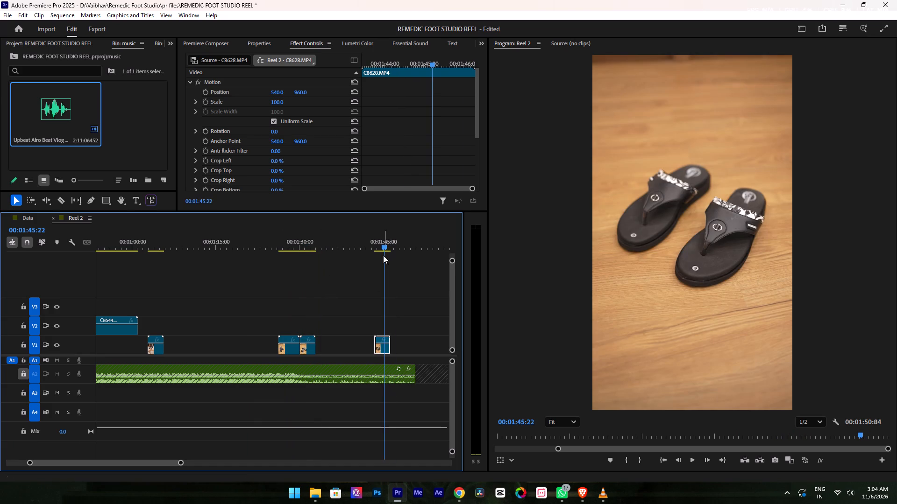
left_click_drag(384, 346, 176, 340)
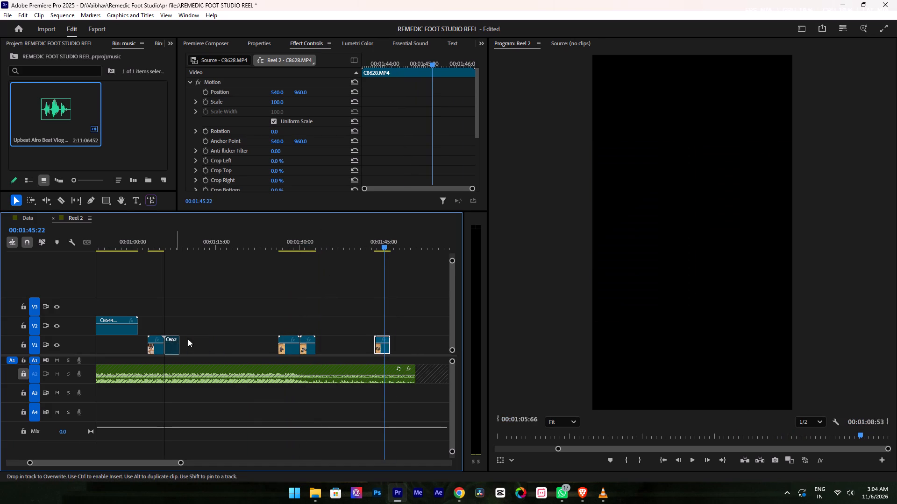
Move C8676 and C8677 together earlier on V1, directly after C8628.
left_click_drag(271, 310, 317, 355)
left_click_drag(293, 348, 230, 352)
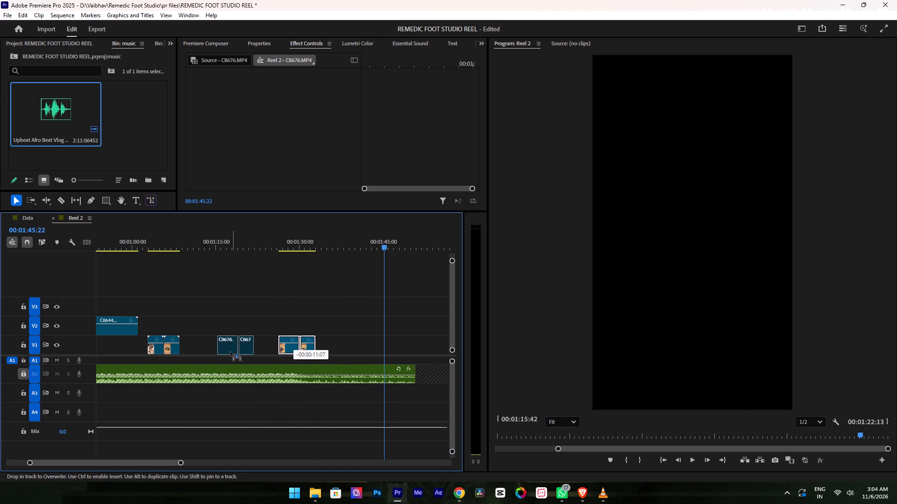
left_click_drag(230, 352, 197, 351)
Move the whole V3 run from C8607 through C8621 earlier to start where the opening V1 clips end, at about 00:00:10.
scroll(252, 307, "down", 10, "alt")
scroll(242, 309, "up", 18)
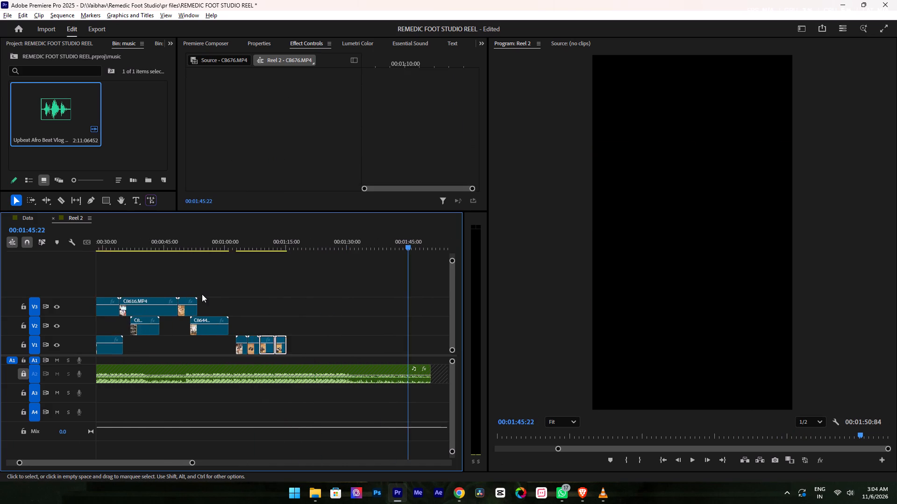
scroll(202, 294, "up", 19)
scroll(203, 292, "down", 3, "alt")
left_click_drag(157, 276, 225, 285)
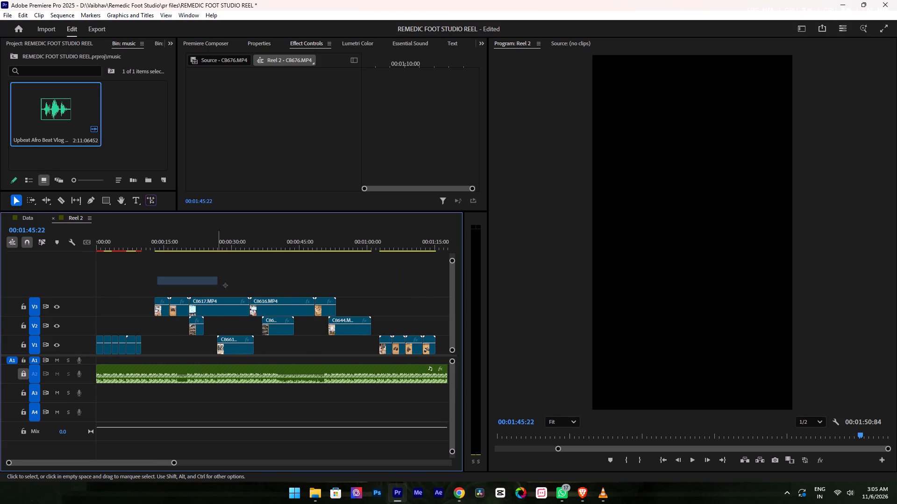
left_click_drag(225, 285, 322, 308)
left_click_drag(327, 308, 313, 310)
Move C8644 later on V2 to start where C8677 ends.
scroll(286, 346, "down", 3, "alt")
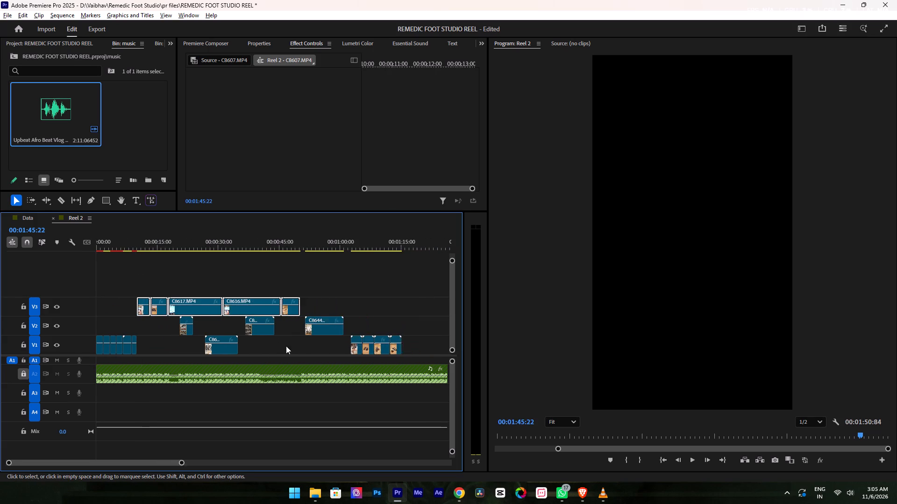
scroll(244, 342, "down", 1, "alt")
left_click_drag(263, 328, 334, 322)
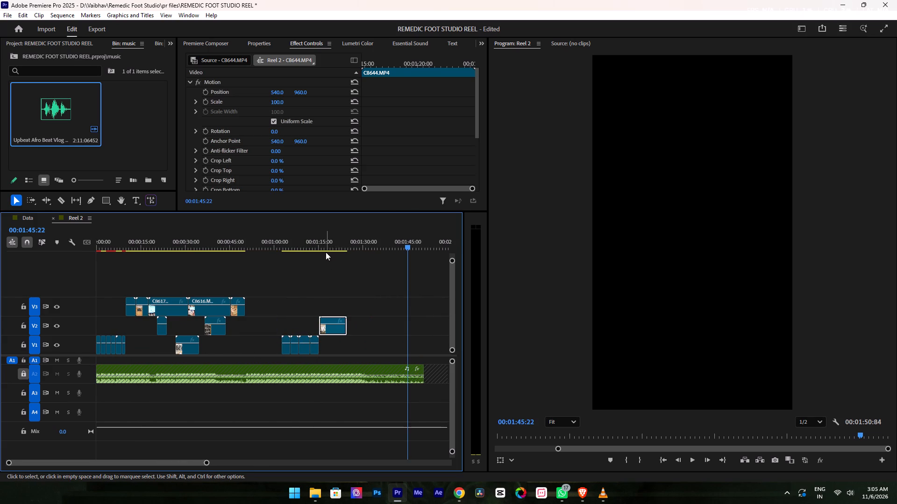
left_click_drag(329, 242, 331, 248)
left_click_drag(333, 329, 335, 324)
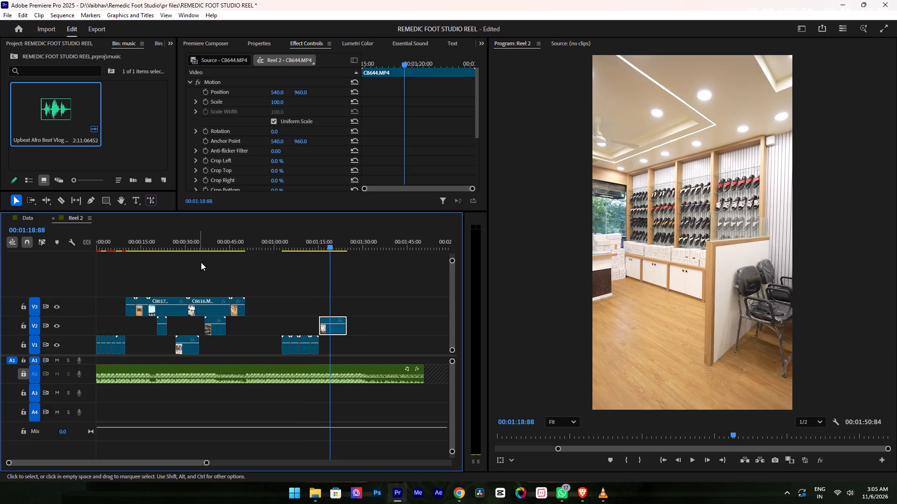
Move C8661 from V1 to V2, directly after C8644, and preview it there.
left_click_drag(192, 349, 370, 318)
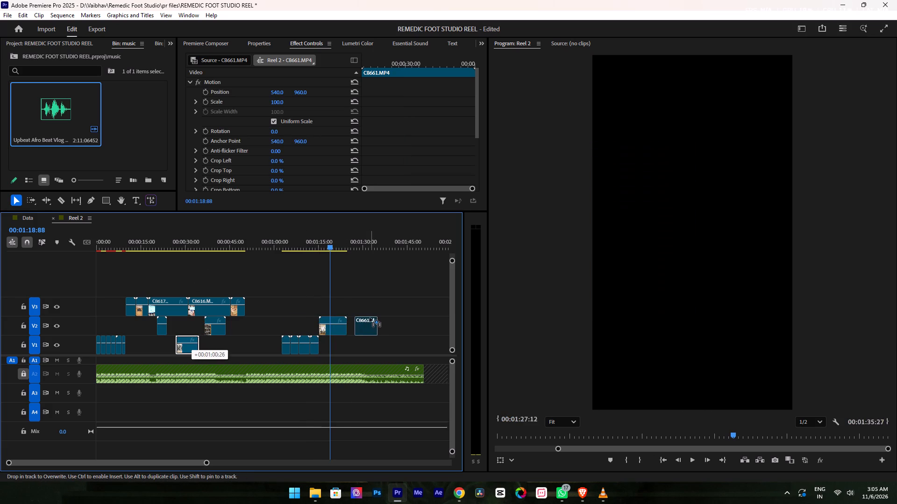
left_click_drag(370, 318, 367, 318)
left_click_drag(335, 243, 364, 250)
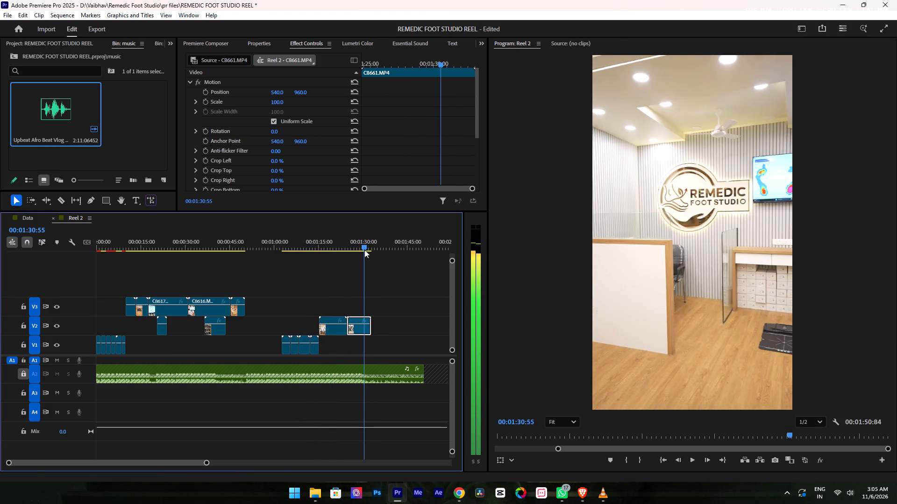
left_click_drag(364, 250, 357, 252)
Move C8657 later on V2 so that it ends where C8623 starts.
scroll(295, 257, "up", 8, "alt")
left_click_drag(255, 329, 330, 331)
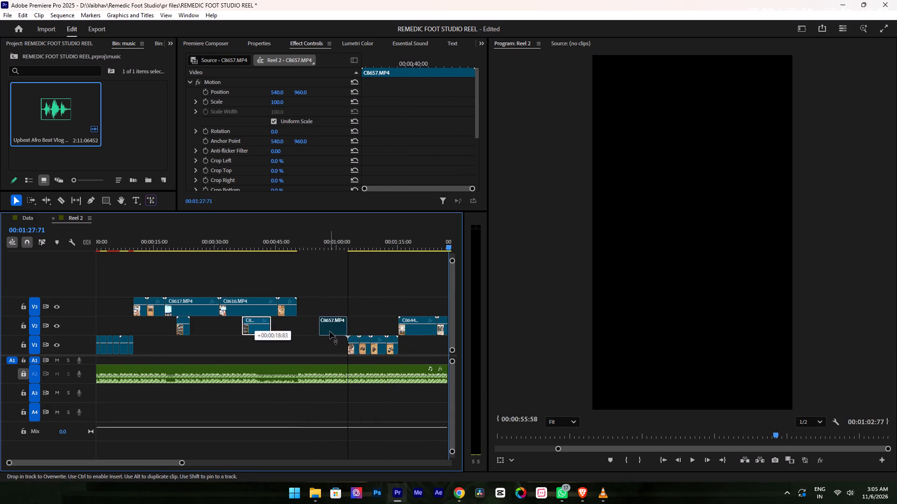
left_click_drag(325, 243, 328, 250)
Move C8668 later on V2, directly before C8657.
scroll(294, 296, "up", 2, "alt")
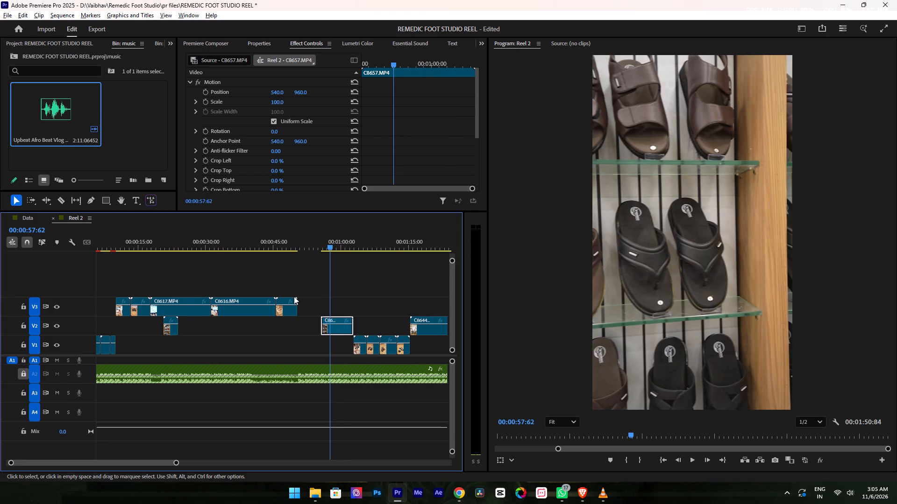
left_click_drag(157, 330, 313, 331)
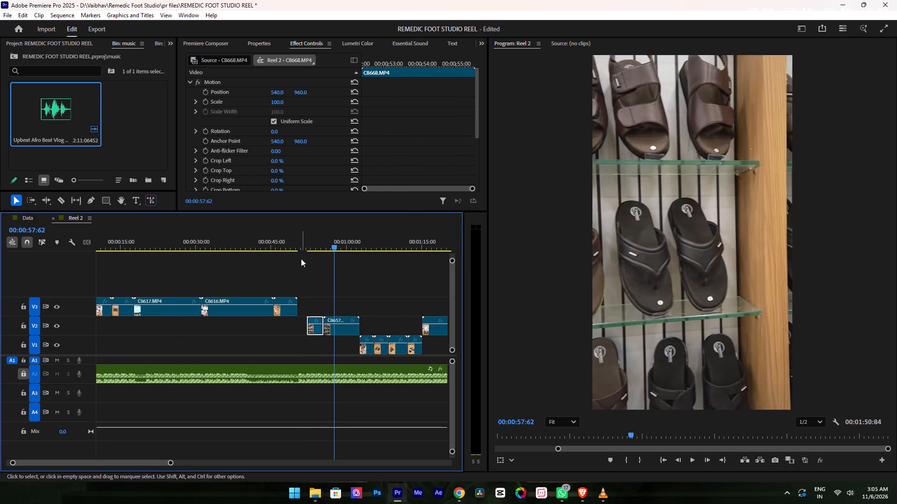
left_click_drag(302, 247, 312, 250)
Review the foot-scan clips C8607, C8614 and C8617 on V3 to judge where to trim them.
scroll(281, 280, "down", 3, "alt")
scroll(246, 278, "up", 17)
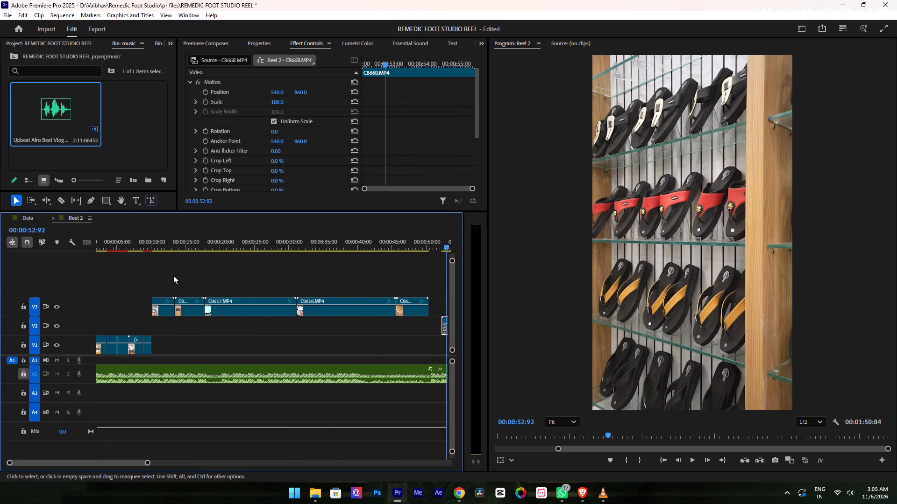
scroll(173, 275, "up", 7)
left_click_drag(186, 234, 202, 245)
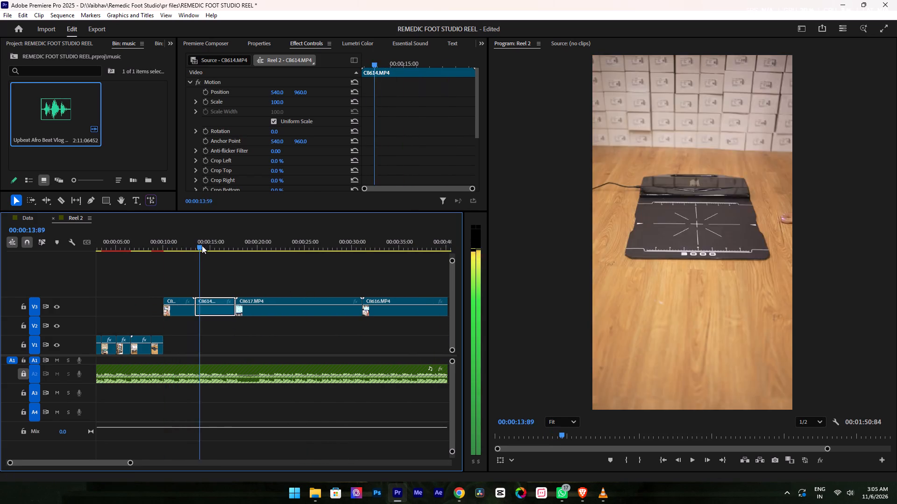
left_click_drag(202, 245, 289, 255)
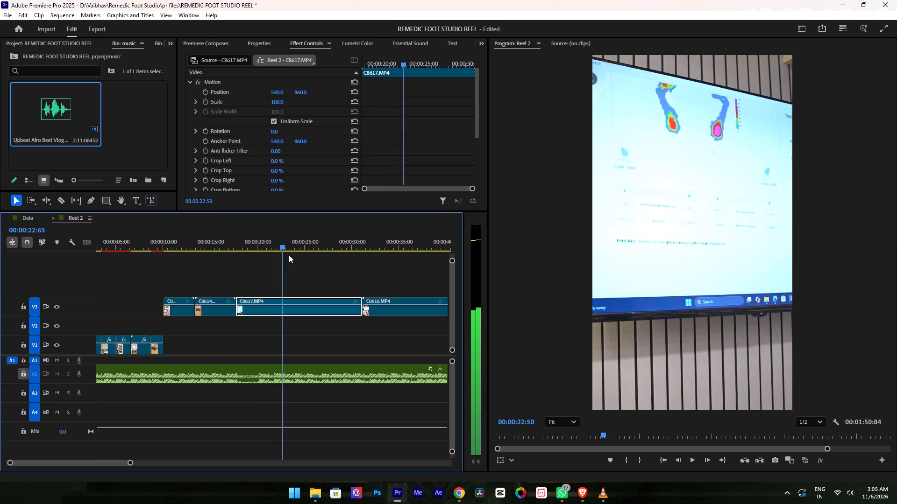
left_click_drag(289, 255, 182, 263)
scroll(157, 272, "up", 10, "alt")
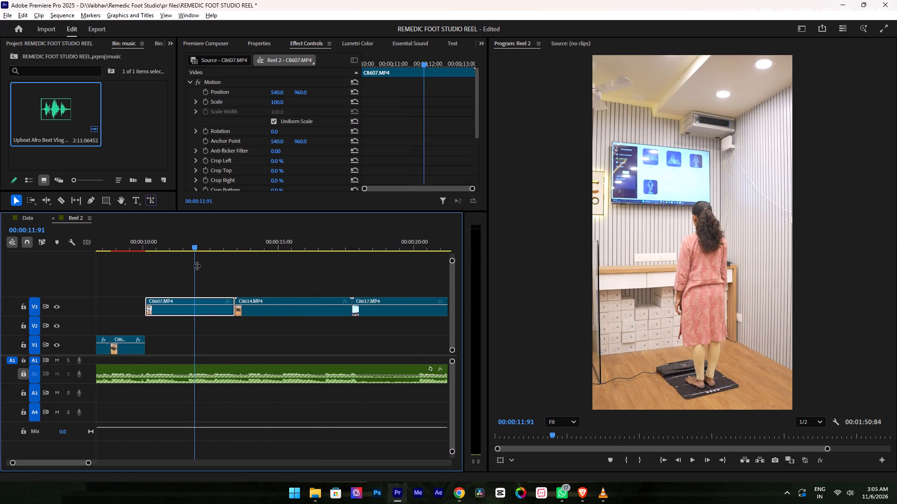
scroll(197, 266, "up", 1, "alt")
scroll(117, 266, "up", 8, "alt")
left_click_drag(123, 241, 166, 255)
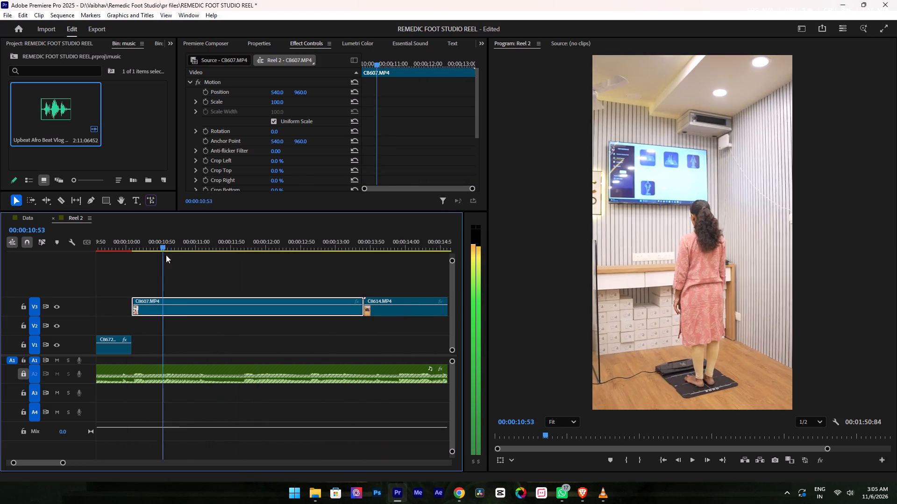
left_click_drag(166, 255, 396, 262)
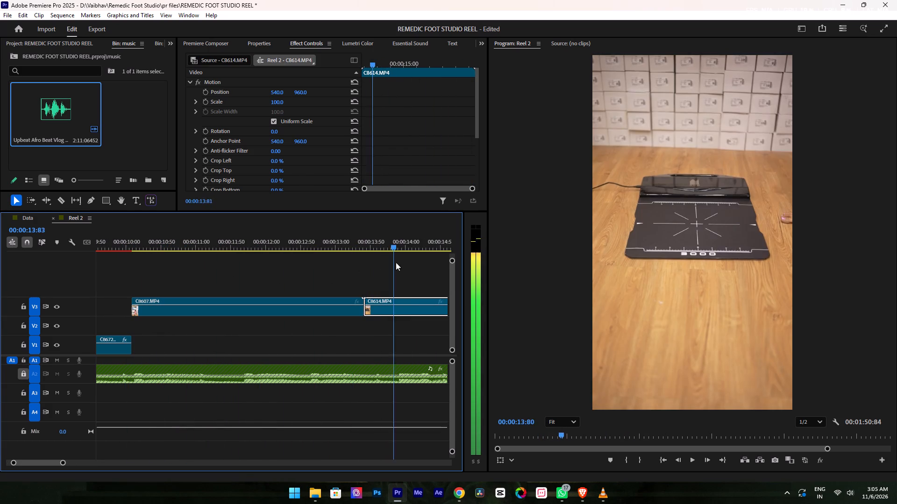
Ripple-trim the start and end of C8607 on V3 so it ends on the music beat at about 00:00:11:65.
left_click_drag(396, 262, 142, 296)
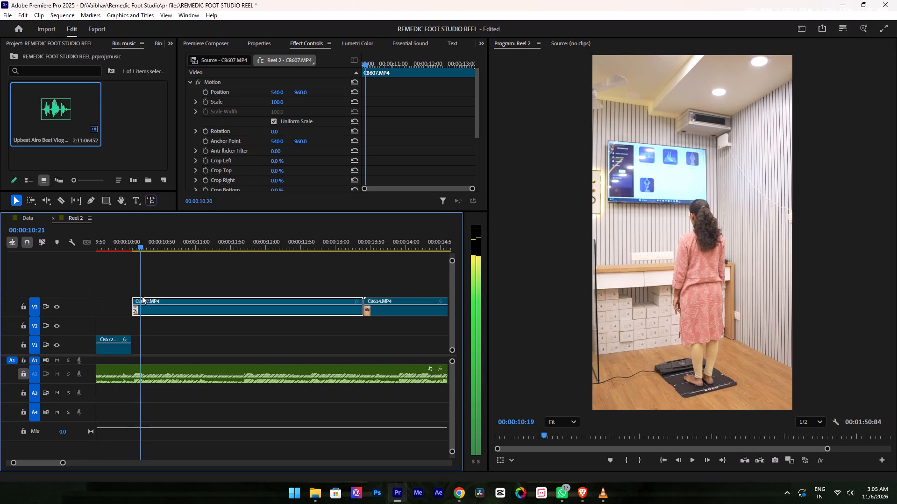
left_click_drag(142, 296, 142, 288)
key("q")
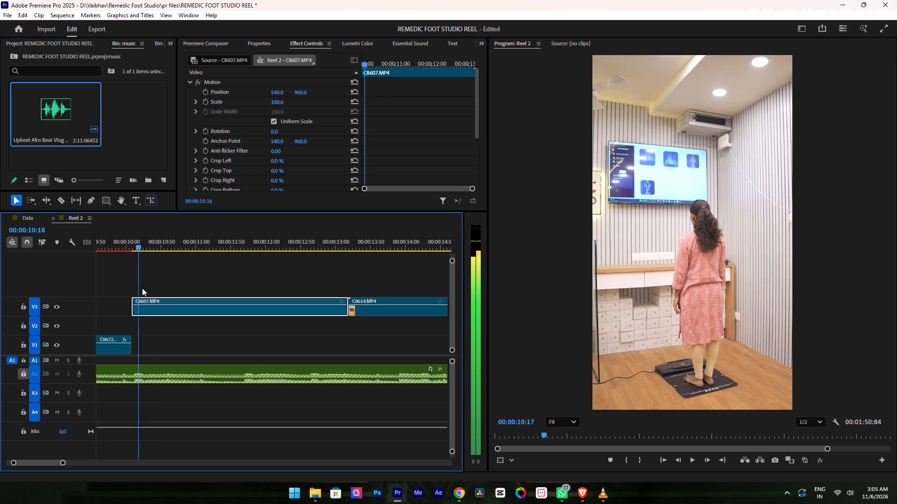
left_click_drag(142, 288, 290, 285)
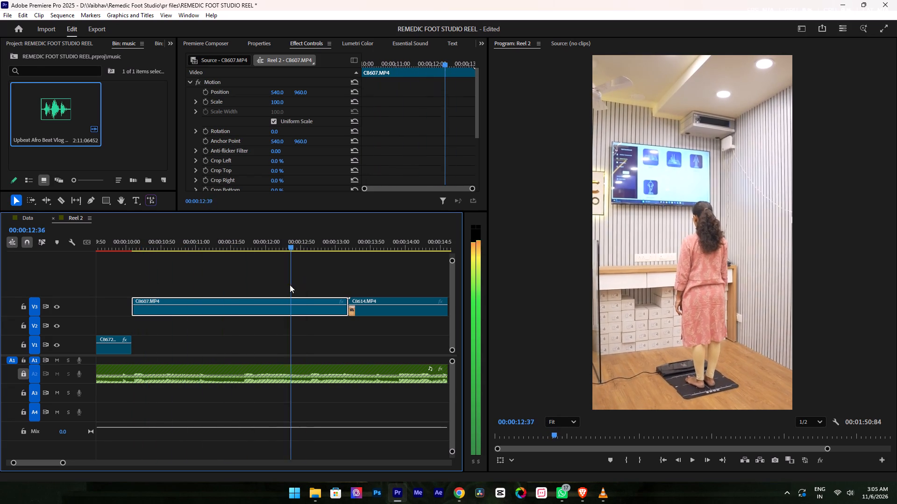
left_click_drag(290, 285, 118, 272)
key("w")
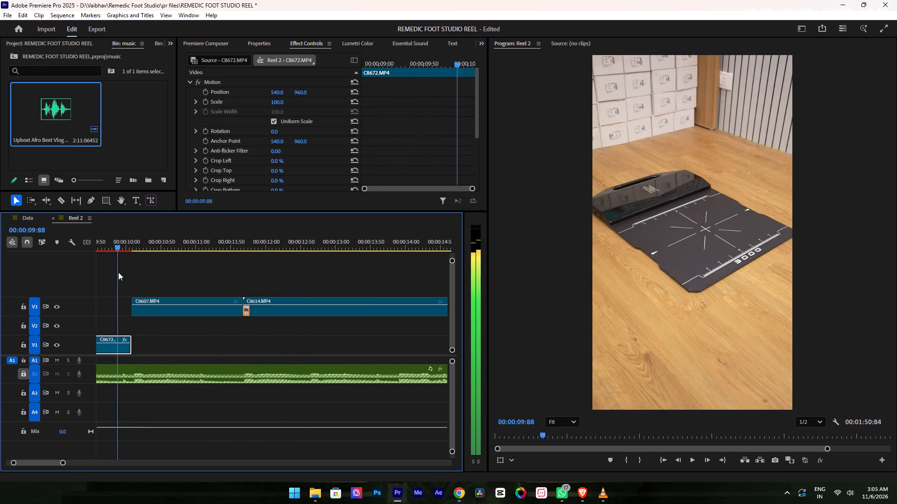
Slow C8607 on V3 to 50% speed without rippling the trailing clips.
left_click_drag(118, 272, 149, 273)
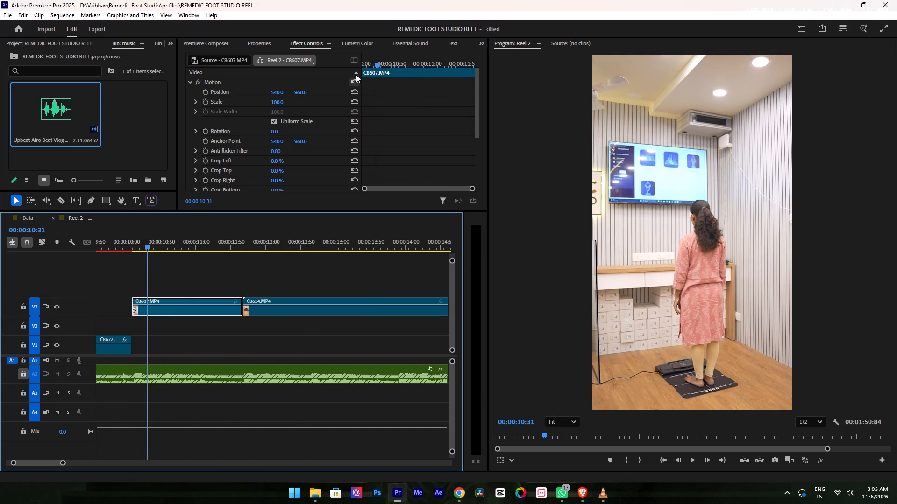
left_click_drag(387, 64, 302, 84)
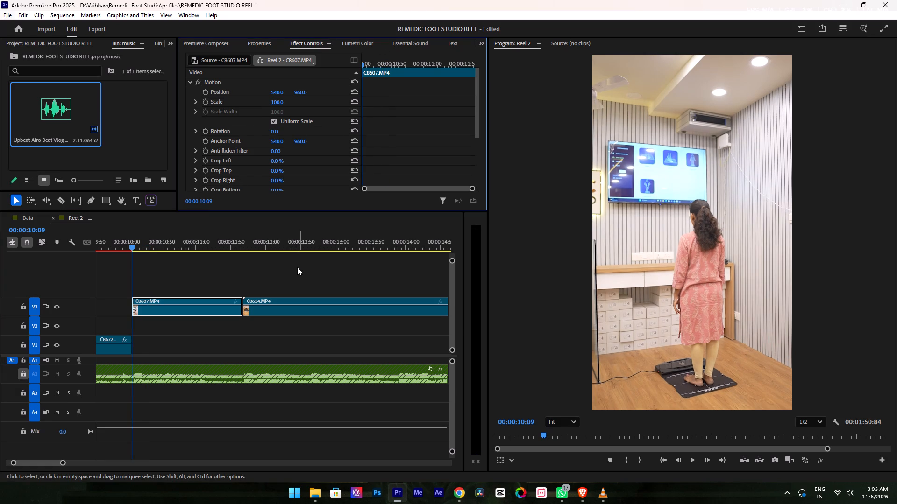
key("ctrl+r")
left_click(227, 284)
left_click(194, 312)
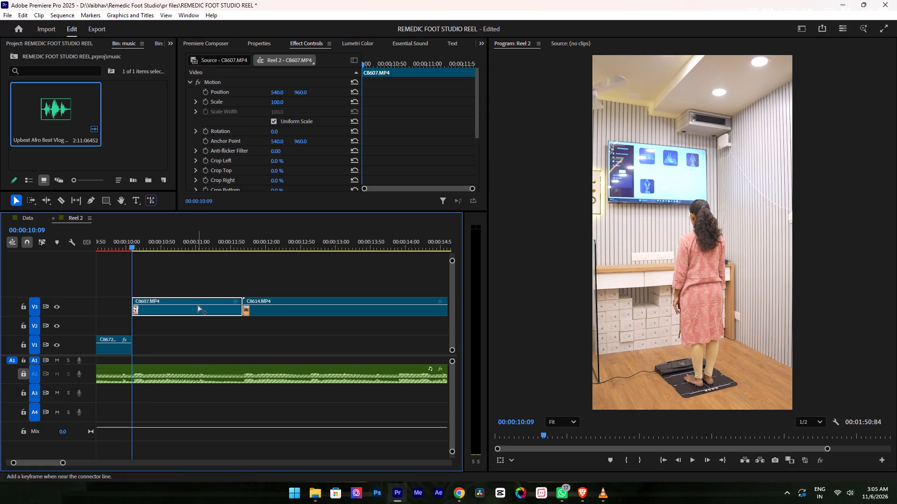
key("ctrl+r")
key("5")
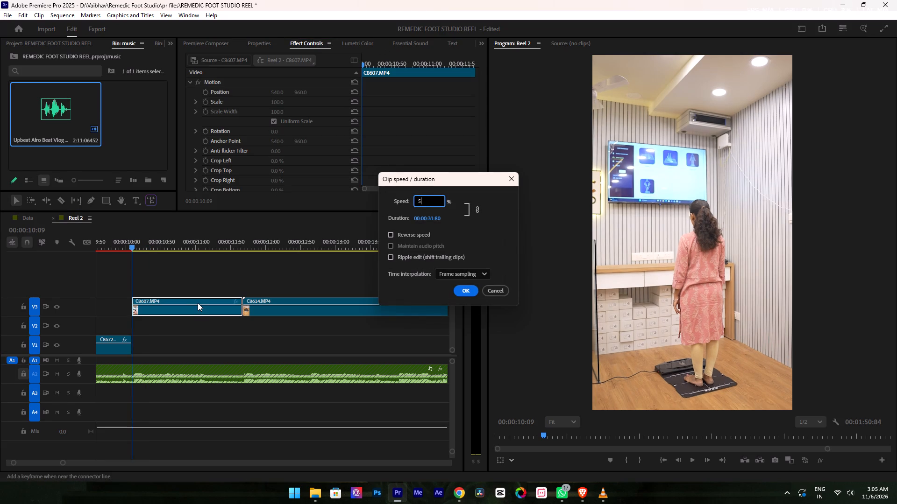
key("0")
scroll(462, 272, "down", 6)
left_click(467, 294)
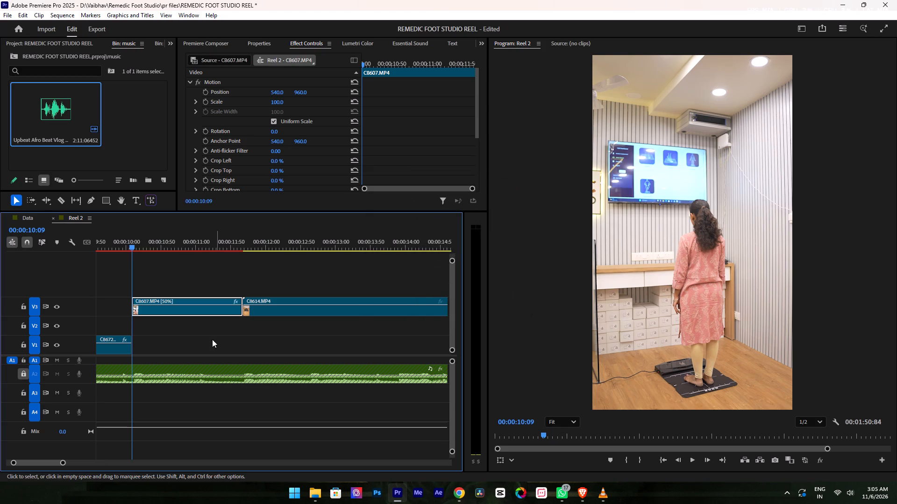
Keyframe C8607's Scale from 100 at its start to 112 at its end, and preview the slow zoom.
left_click_drag(368, 66, 318, 86)
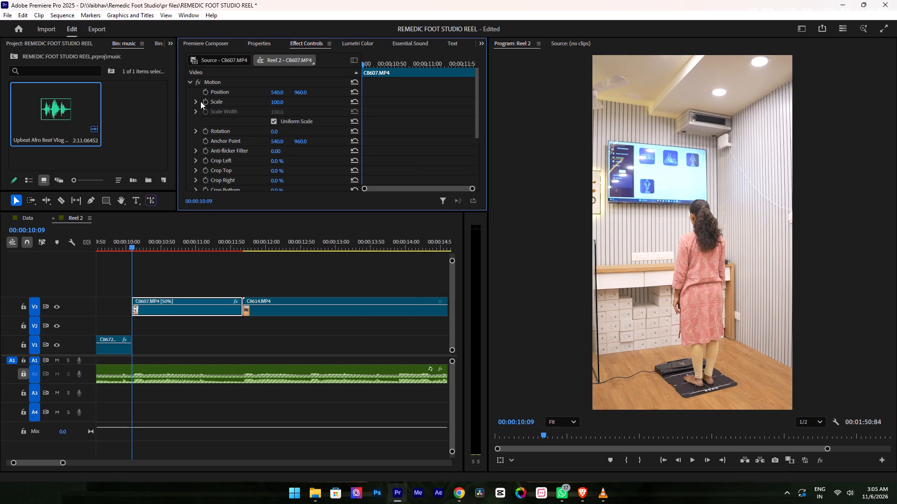
left_click(200, 101)
left_click(203, 101)
left_click_drag(384, 58, 397, 62)
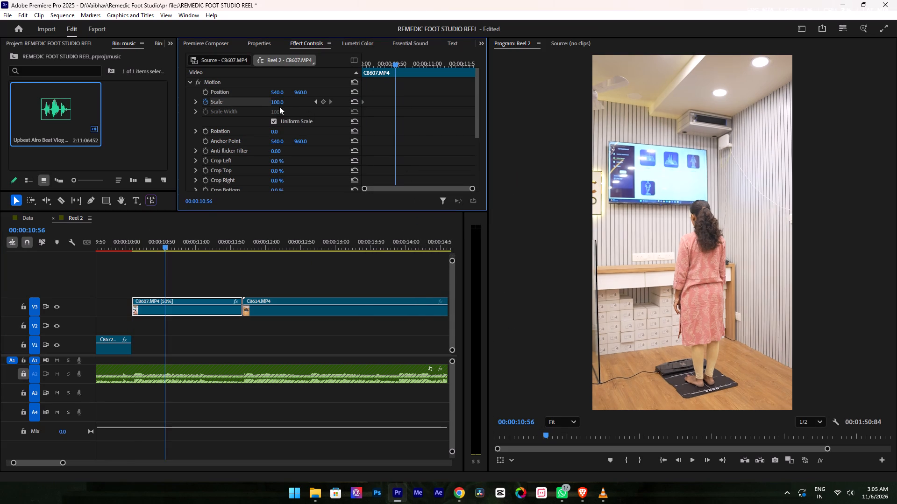
left_click_drag(279, 103, 291, 108)
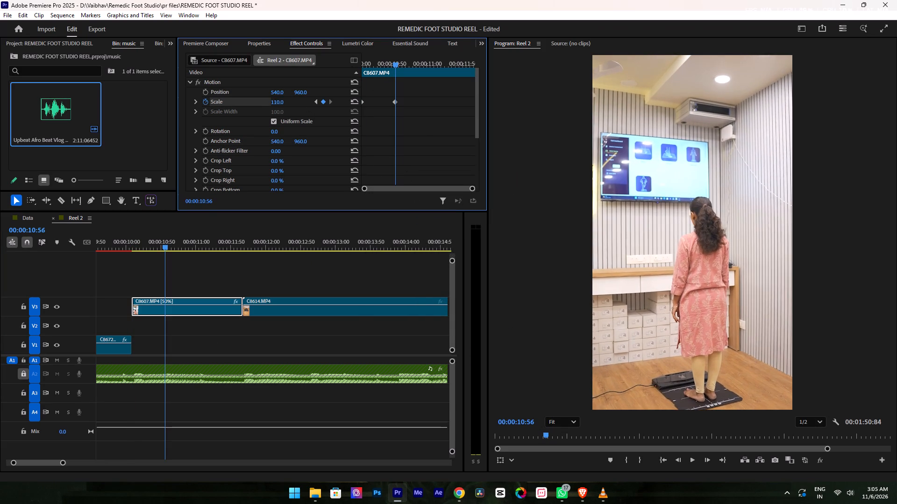
left_click_drag(291, 108, 292, 109)
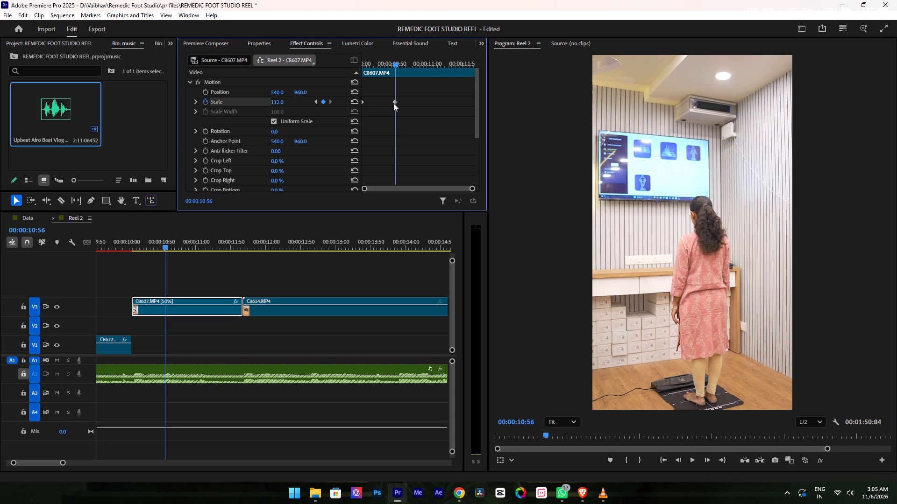
left_click_drag(394, 103, 493, 126)
left_click(121, 238)
key("space")
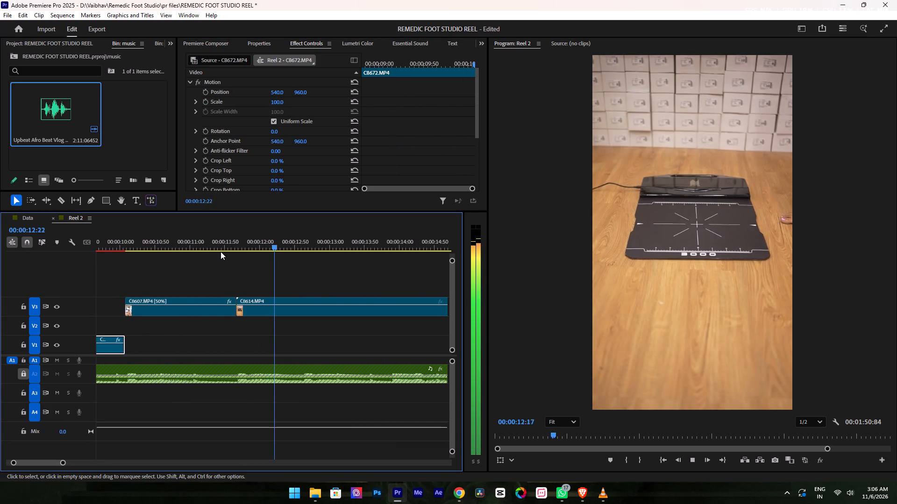
key("space")
Ripple-trim the opening of C8614 on V3 to remove part of the empty scanner-mat footage.
scroll(277, 280, "down", 8, "alt")
scroll(221, 282, "up", 3, "alt")
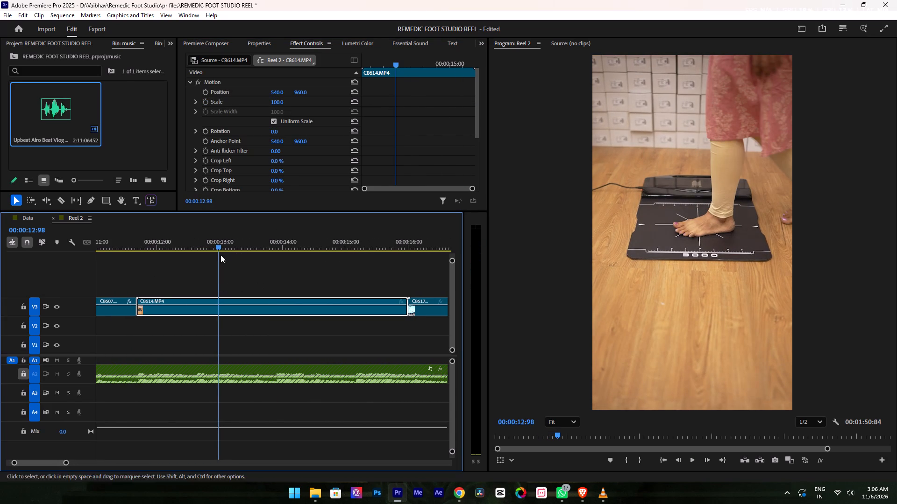
left_click_drag(215, 242, 235, 254)
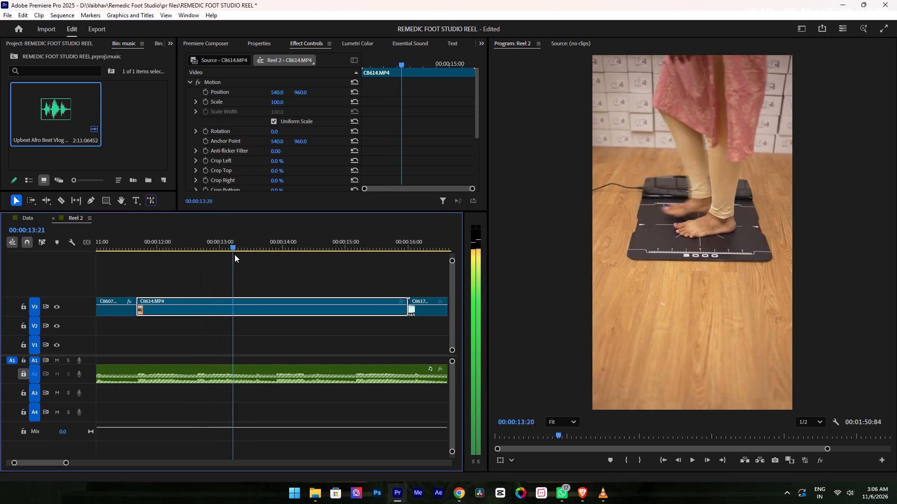
left_click_drag(235, 254, 186, 258)
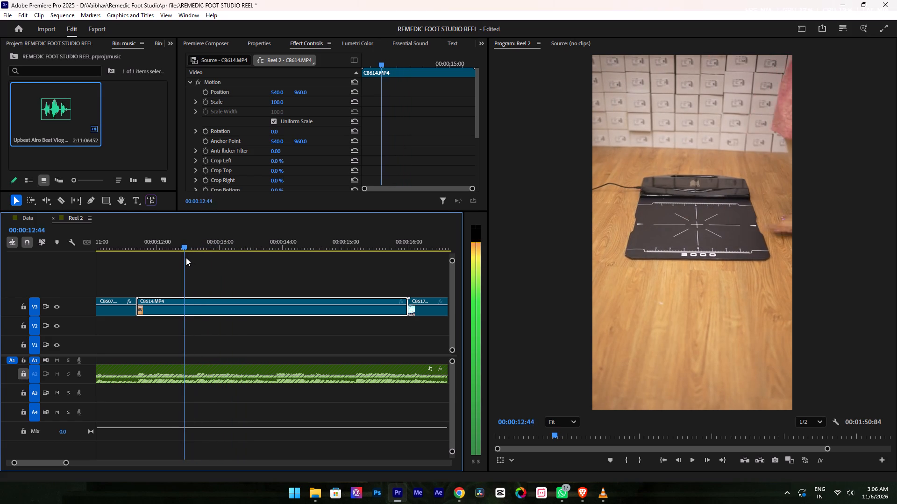
left_click_drag(186, 258, 100, 253)
key("q")
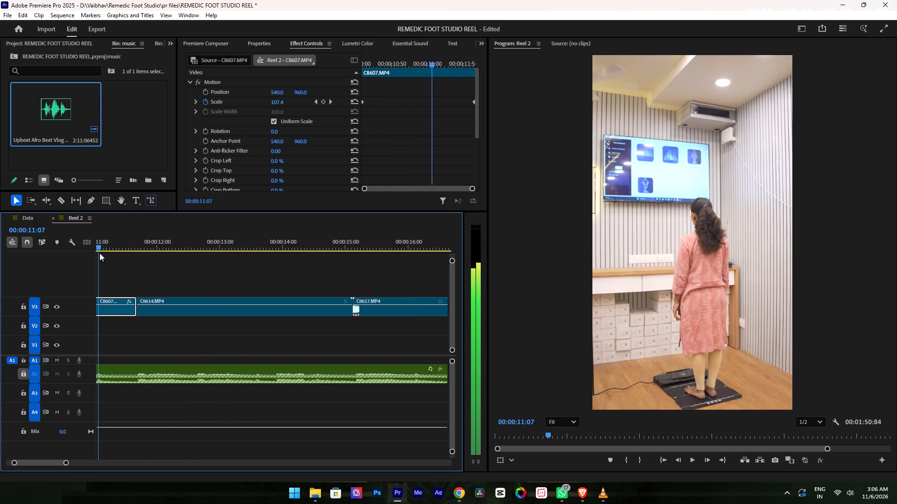
Split C8614 on V3 at 00:00:12:65, on the music beat.
left_click_drag(100, 253, 219, 266)
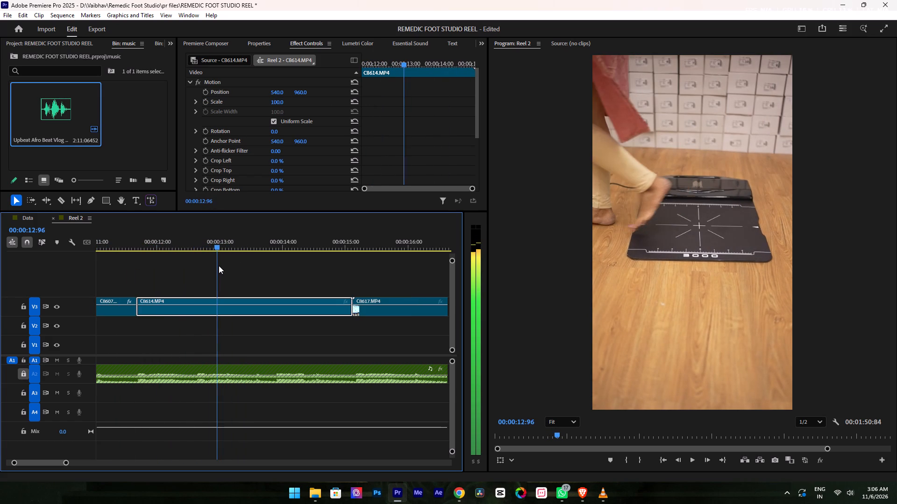
left_click_drag(219, 266, 202, 266)
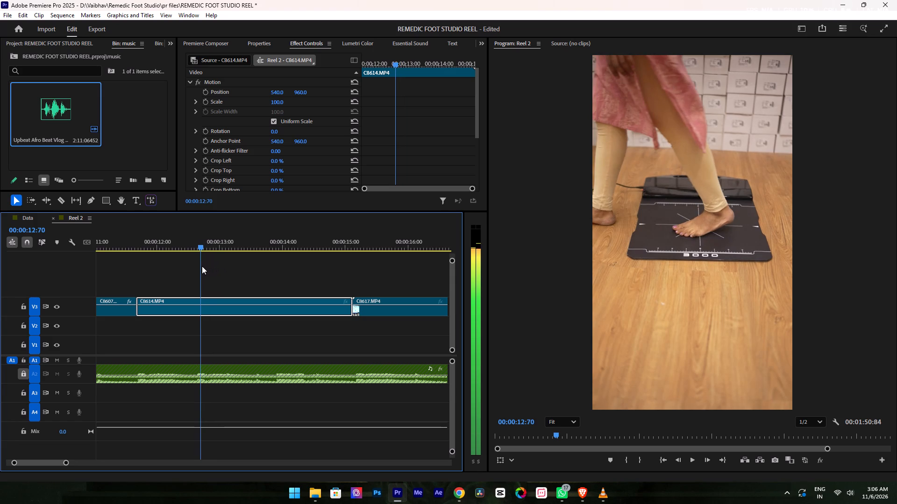
left_click_drag(202, 266, 204, 267)
scroll(204, 278, "up", 16, "alt")
scroll(296, 270, "up", 3, "alt")
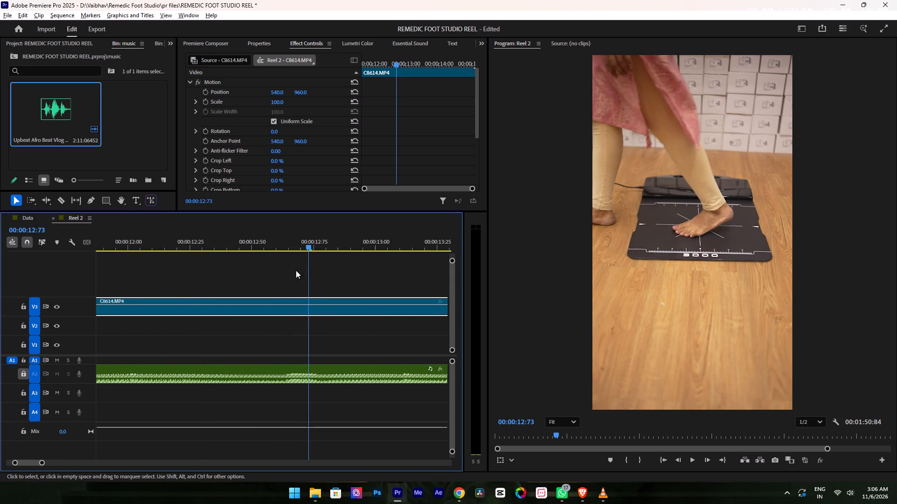
left_click_drag(301, 238, 288, 247)
scroll(263, 303, "down", 4, "alt")
scroll(249, 294, "up", 4)
key("e")
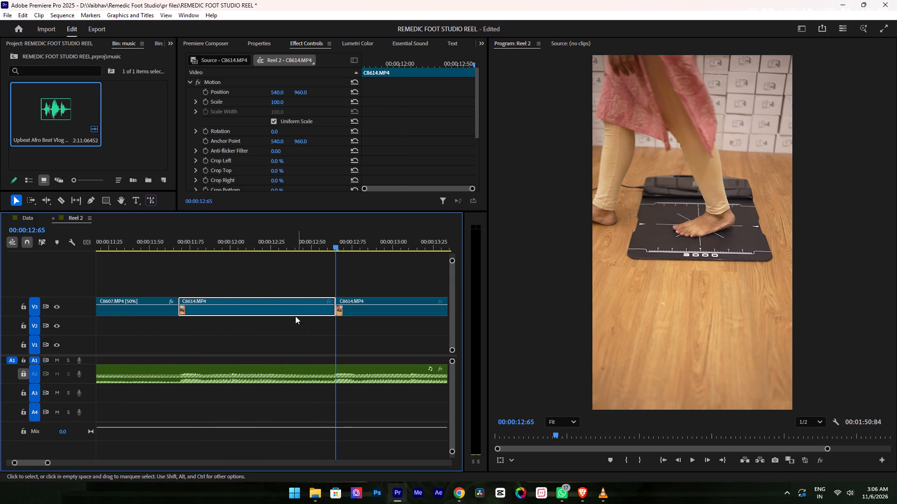
Trim the first C8614 part's start, butt it against C8607, extend its end to the second part, and preview the cut.
left_click_drag(182, 311, 207, 316)
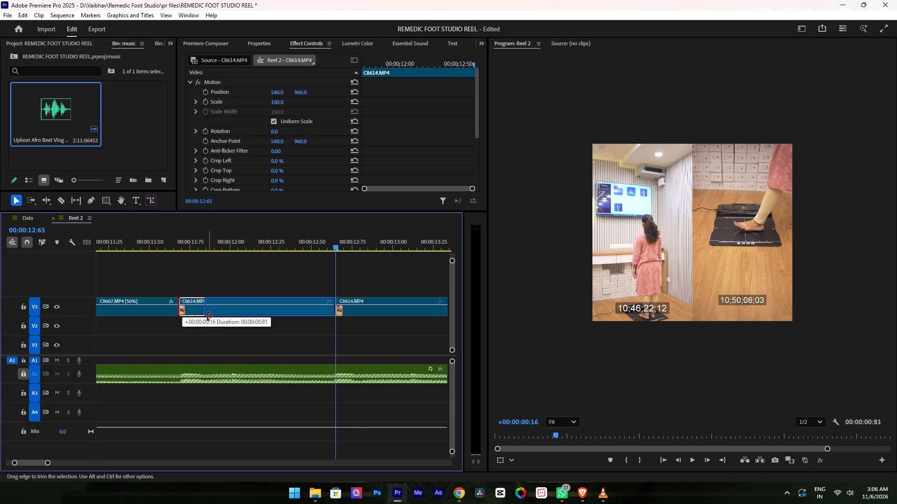
left_click_drag(207, 316, 191, 316)
left_click_drag(227, 308, 220, 309)
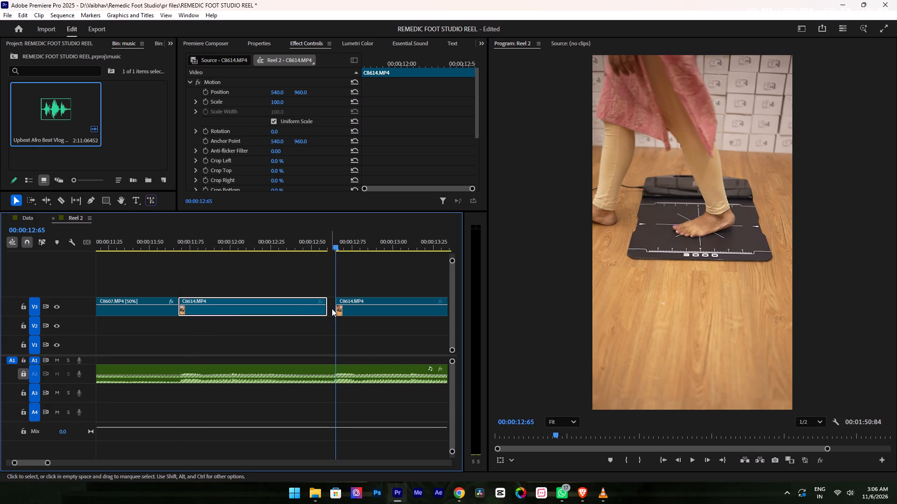
left_click_drag(325, 312, 350, 313)
left_click(157, 245)
key("space")
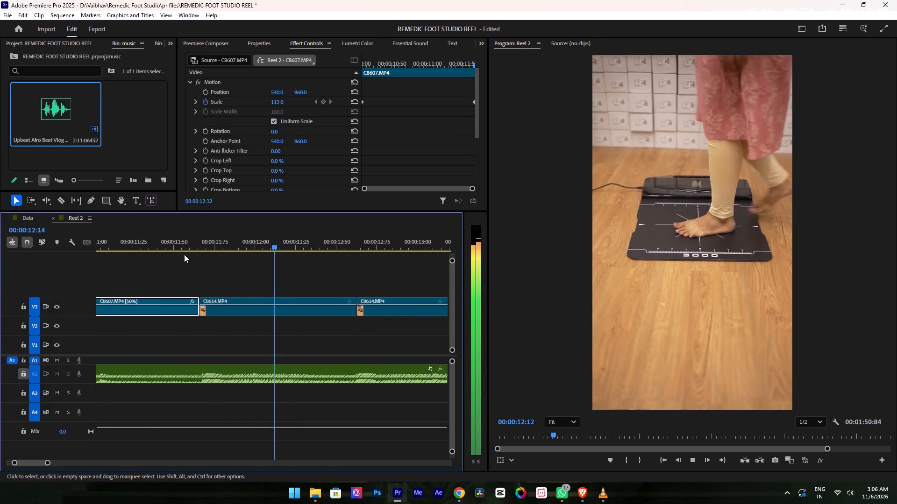
key("space")
Delete the second part of C8614 and close the gap so C8617 directly follows the first part.
scroll(199, 267, "down", 10, "alt")
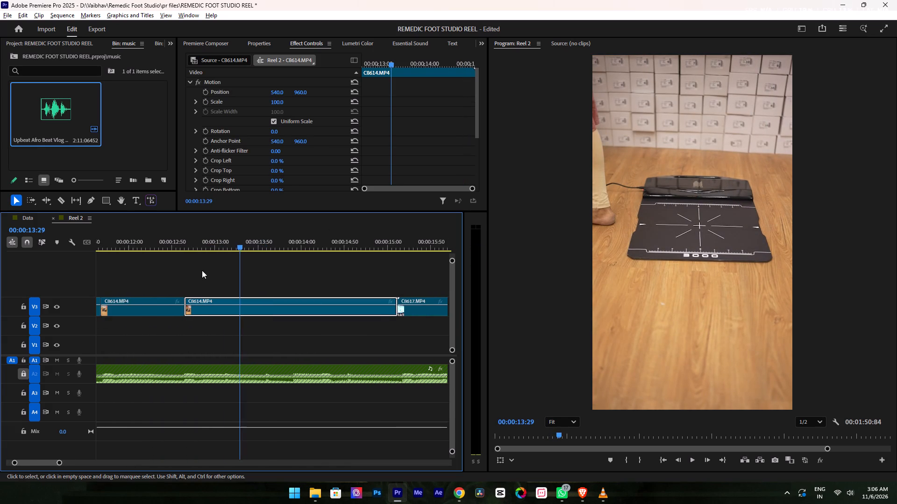
left_click_drag(235, 244, 296, 276)
key("BackSpace")
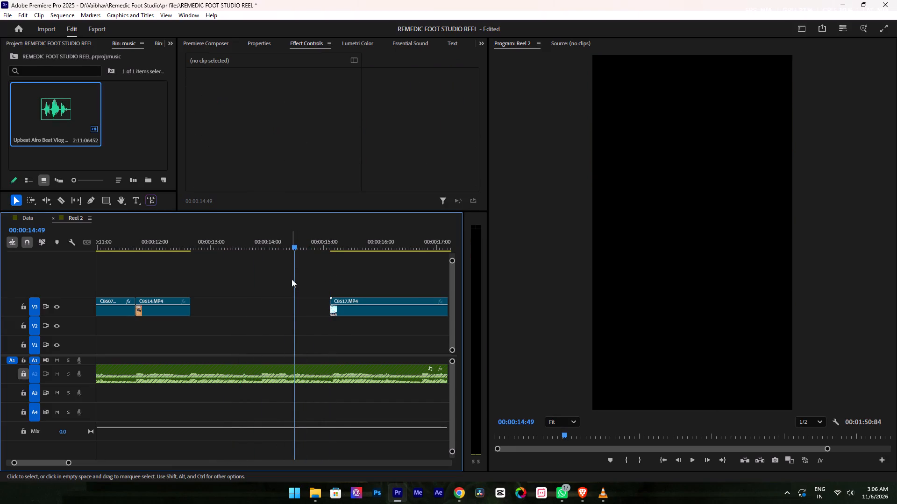
left_click(258, 310)
key("BackSpace")
Trim C8617's opening on V3 up to 00:00:13:23 and move the clip back against C8614.
left_click_drag(185, 245, 201, 251)
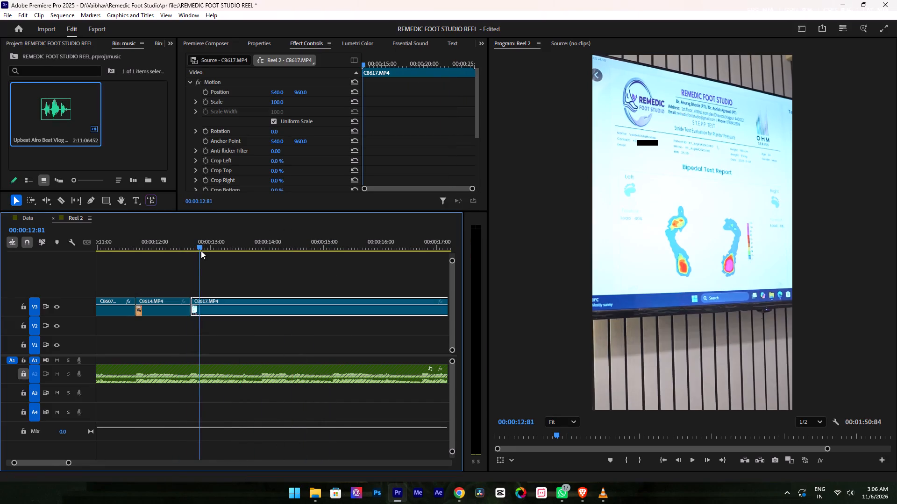
left_click_drag(201, 251, 202, 251)
scroll(255, 277, "up", 6, "alt")
scroll(243, 278, "down", 17, "alt")
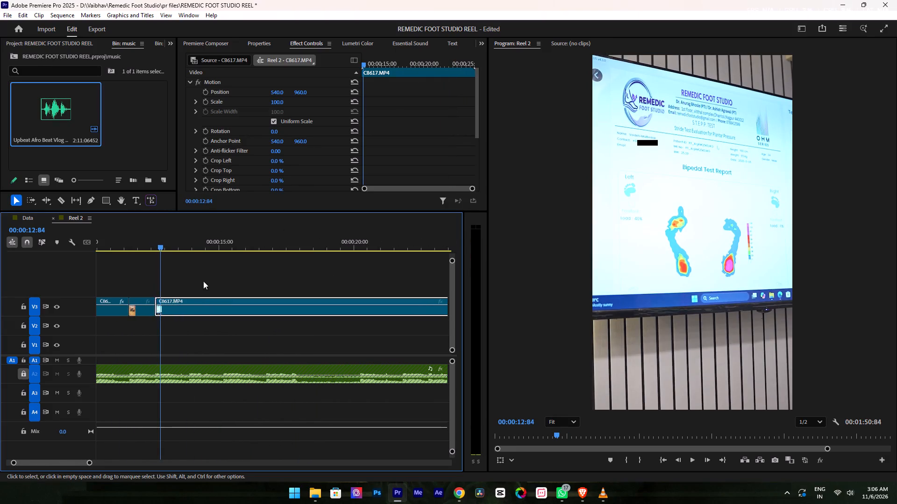
left_click_drag(167, 239, 197, 264)
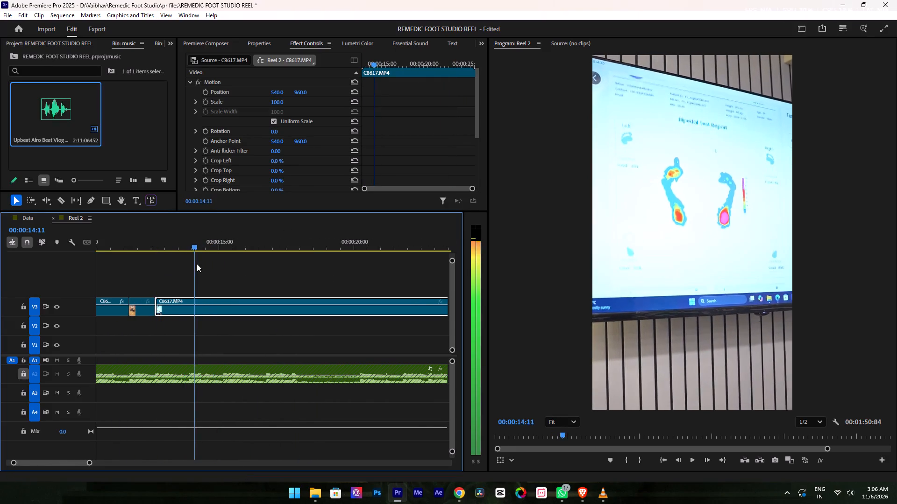
left_click_drag(197, 264, 172, 266)
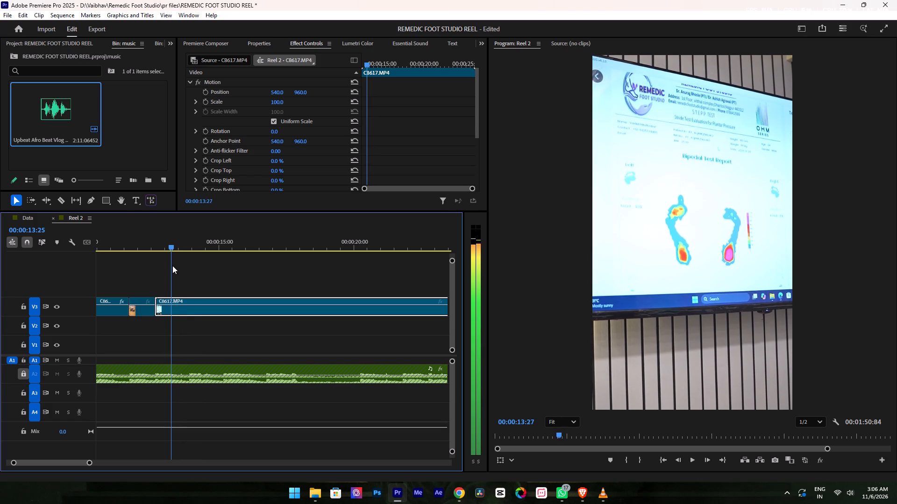
left_click_drag(172, 266, 172, 266)
left_click_drag(158, 313, 164, 314)
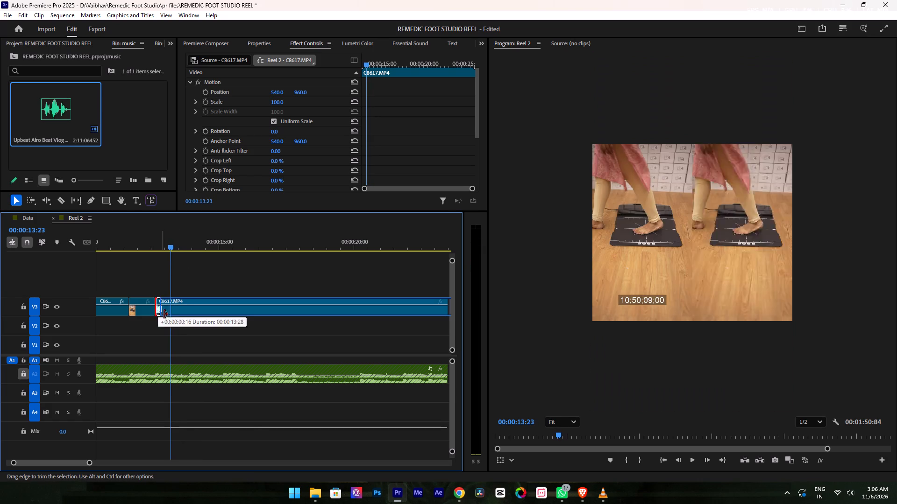
left_click_drag(164, 314, 176, 316)
left_click_drag(202, 309, 190, 309)
Preview C8617 on V3 and trim its end to the music beat at 00:00:13:89.
scroll(205, 269, "down", 6, "alt")
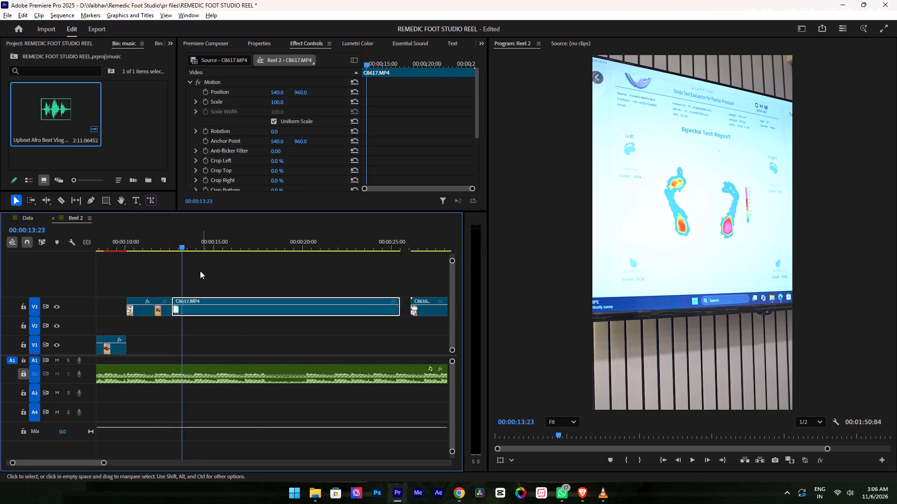
scroll(200, 271, "down", 2, "alt")
left_click_drag(127, 247, 158, 256)
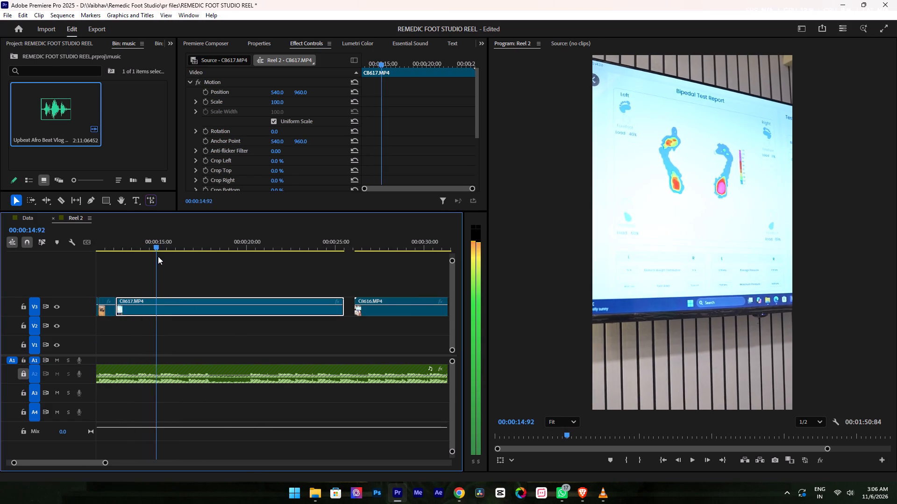
left_click_drag(158, 256, 134, 262)
key("space")
key("space")
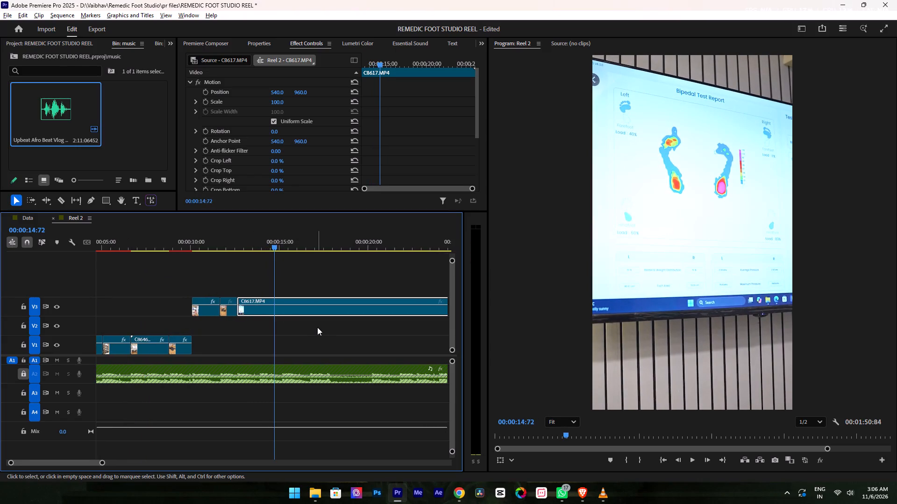
scroll(310, 327, "up", 3, "alt")
scroll(310, 327, "down", 5)
scroll(310, 327, "down", 4, "alt")
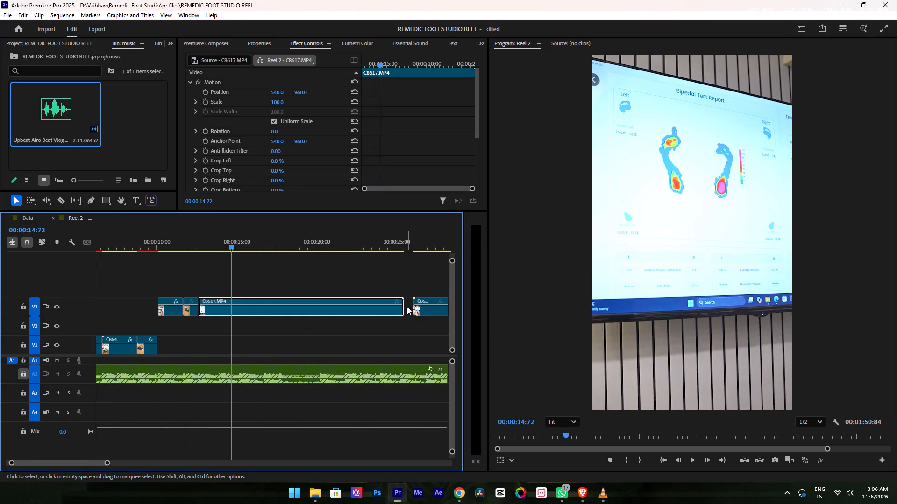
left_click_drag(406, 307, 401, 310)
left_click_drag(395, 312, 250, 320)
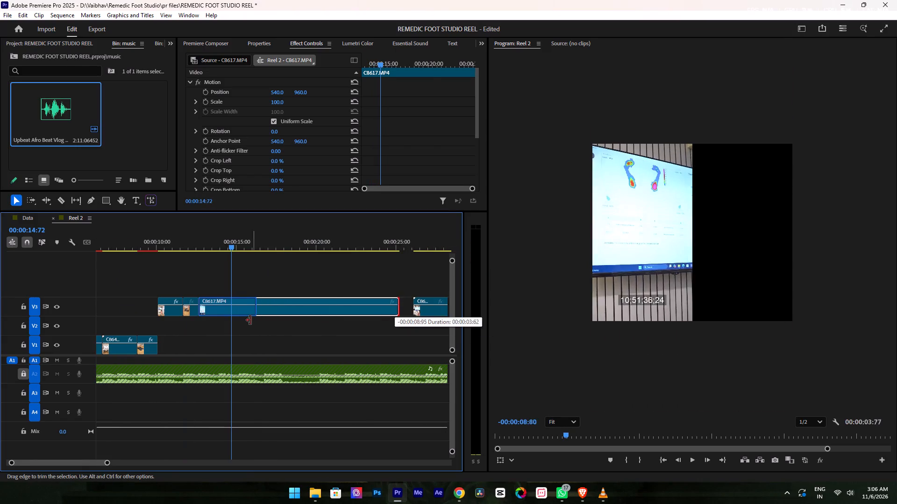
left_click_drag(250, 320, 247, 320)
scroll(251, 329, "up", 18, "alt")
left_click_drag(180, 240, 179, 239)
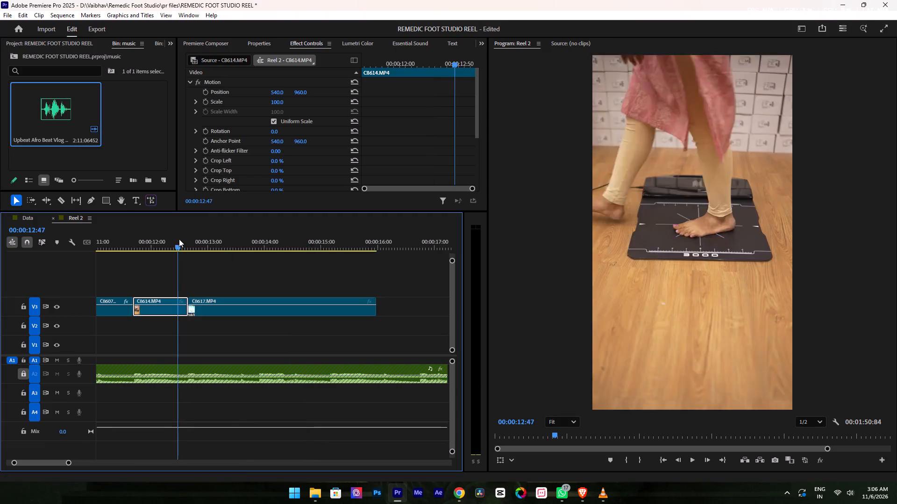
left_click_drag(179, 239, 258, 267)
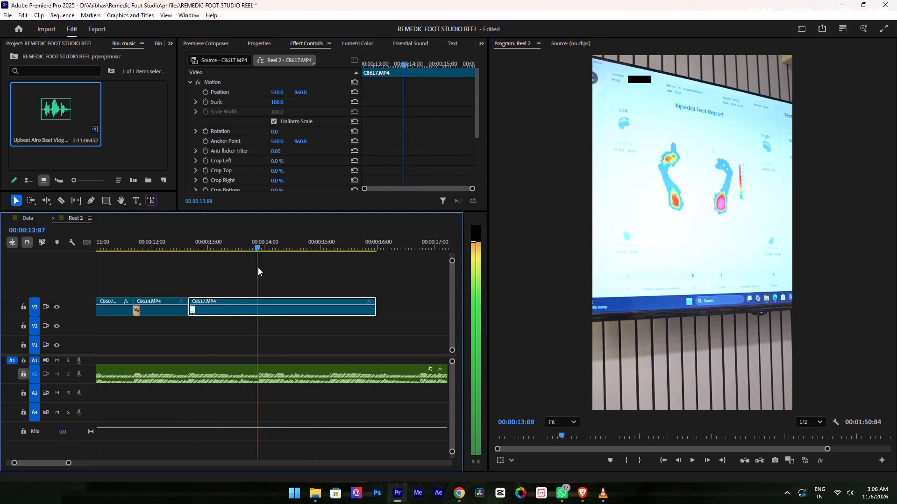
left_click_drag(258, 267, 259, 268)
left_click_drag(377, 314, 367, 314)
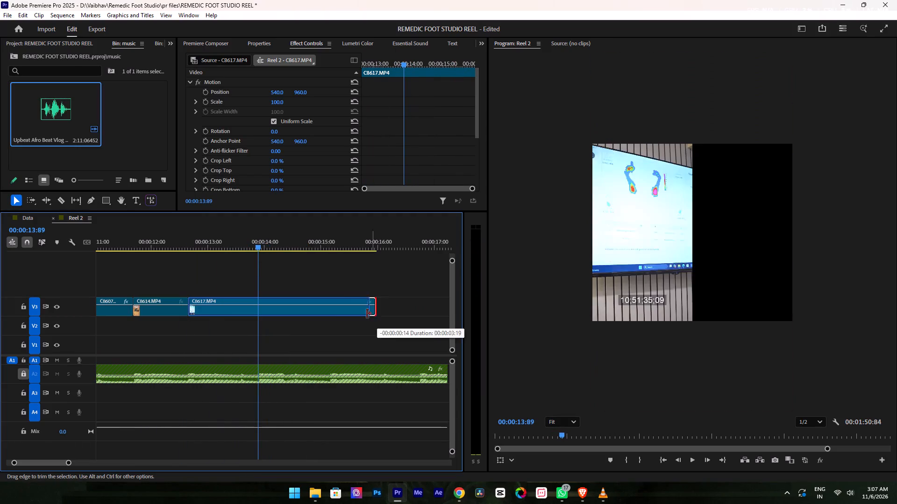
left_click_drag(367, 314, 261, 329)
Close the gap between C8617 and C8616 on V3 so the two clips are adjacent.
scroll(285, 330, "down", 14, "alt")
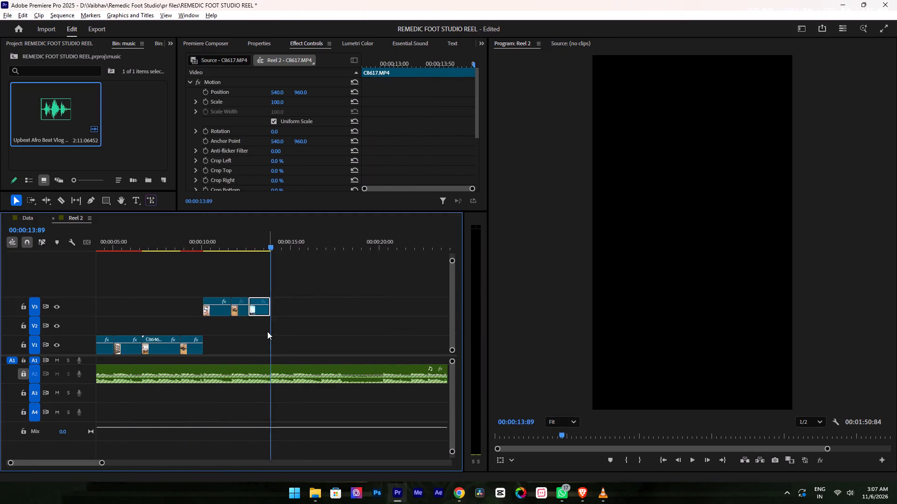
scroll(267, 331, "down", 11, "alt")
scroll(224, 339, "down", 3, "alt")
scroll(154, 340, "up", 3, "alt")
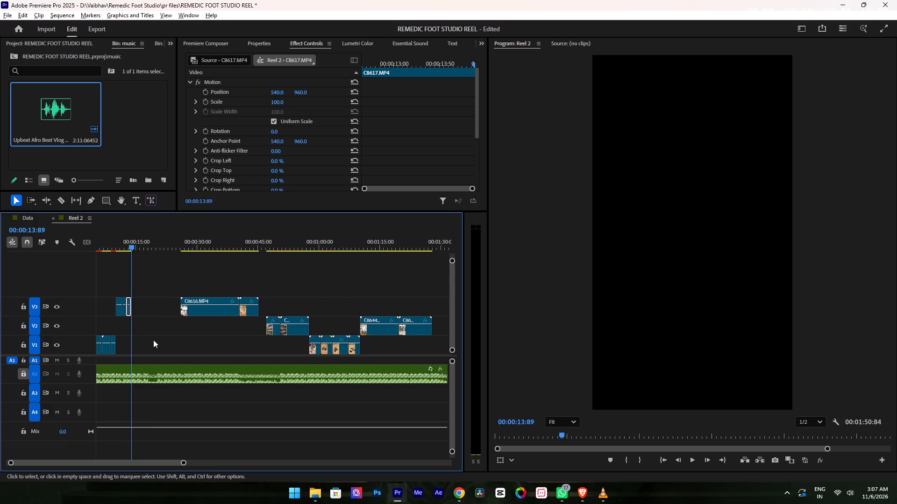
scroll(153, 340, "up", 2, "alt")
scroll(153, 340, "down", 4, "alt")
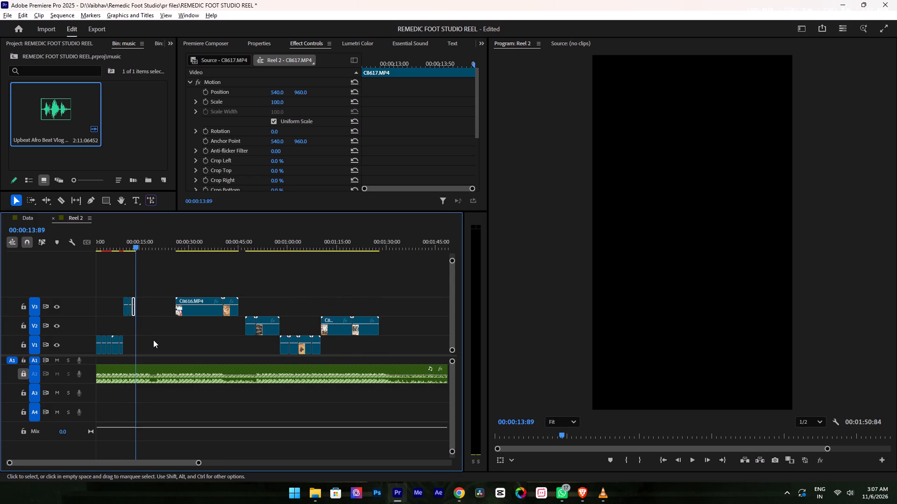
scroll(153, 340, "up", 8, "alt")
left_click(240, 240)
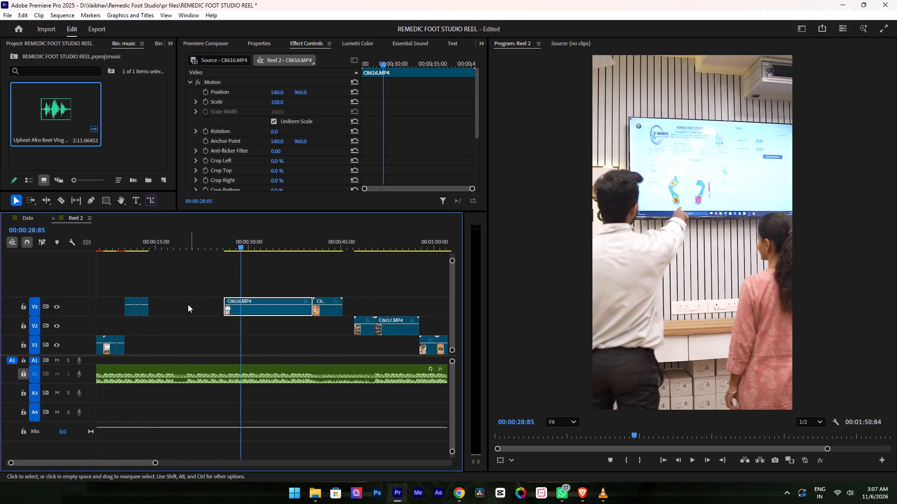
left_click(185, 303)
key("BackSpace")
Play through the cuts from C8607 to C8616 on V3 and check their timing against the music.
scroll(156, 332, "up", 13, "alt")
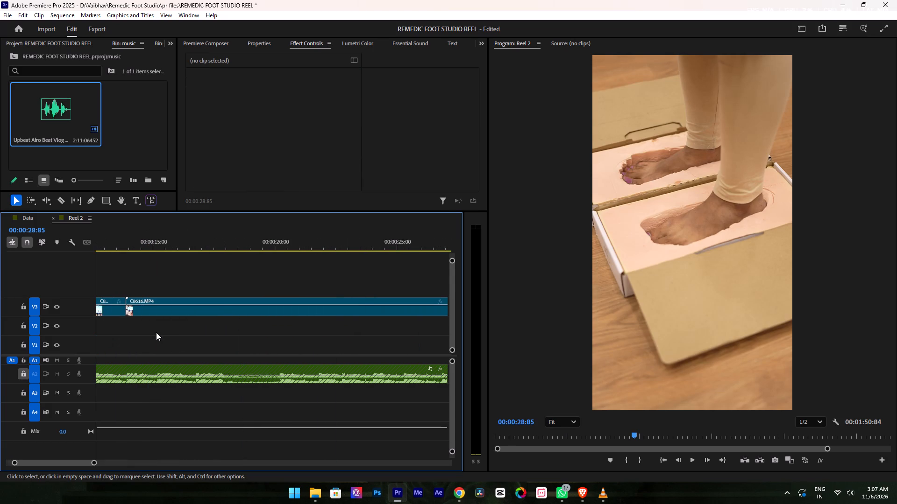
scroll(161, 325, "up", 1)
left_click_drag(145, 236, 133, 241)
key("space")
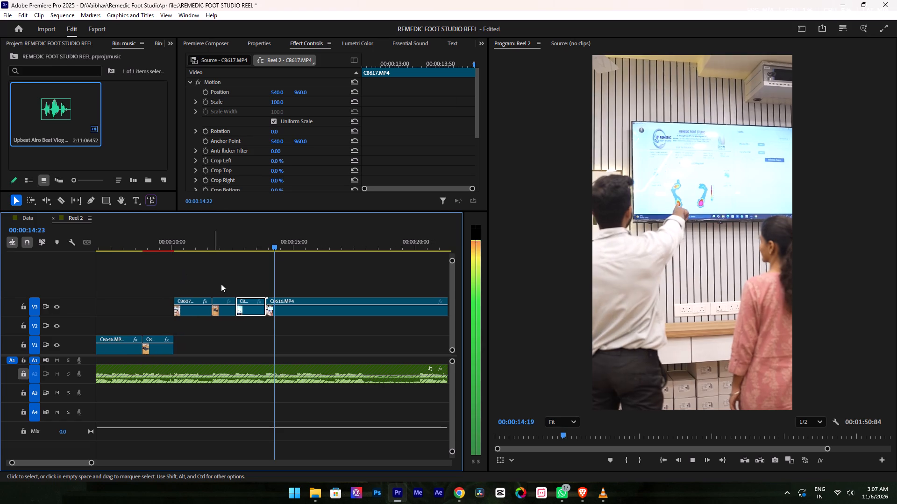
scroll(256, 279, "up", 5, "alt")
key("space")
left_click_drag(244, 238, 212, 249)
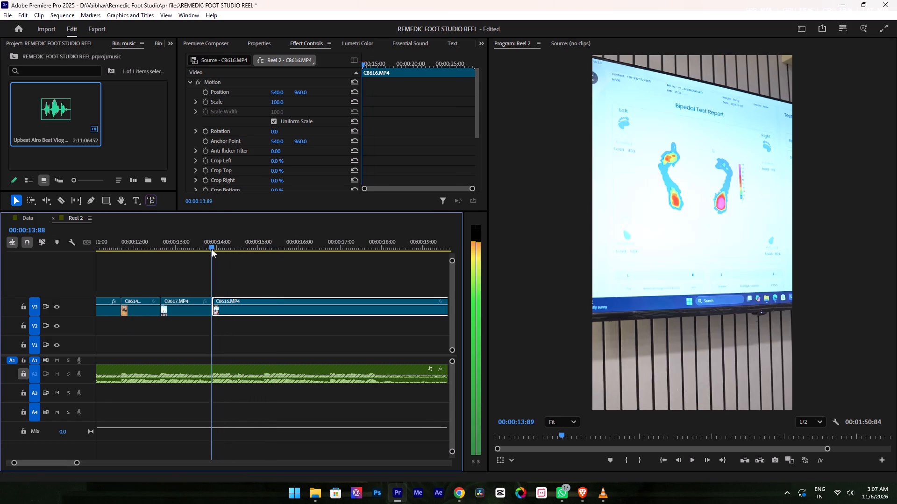
left_click_drag(212, 249, 209, 250)
scroll(258, 323, "down", 9, "alt")
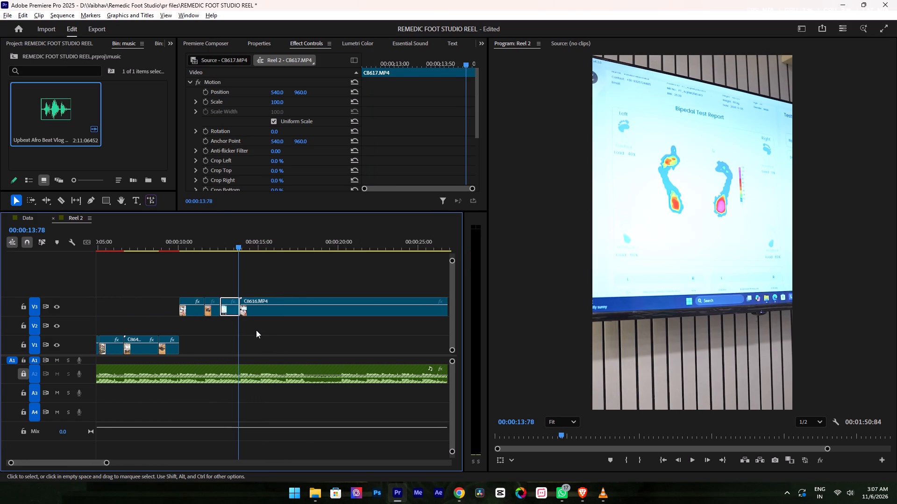
scroll(247, 336, "up", 5)
scroll(278, 345, "up", 8, "alt")
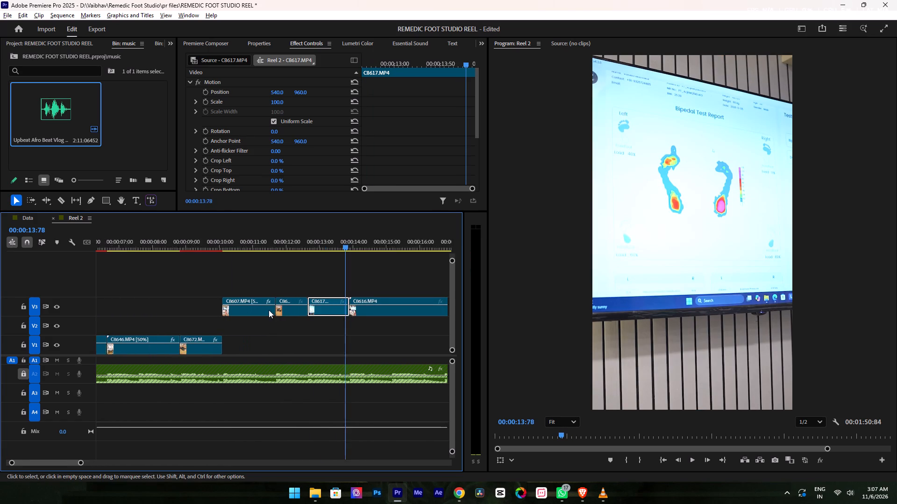
left_click_drag(214, 238, 191, 245)
key("space")
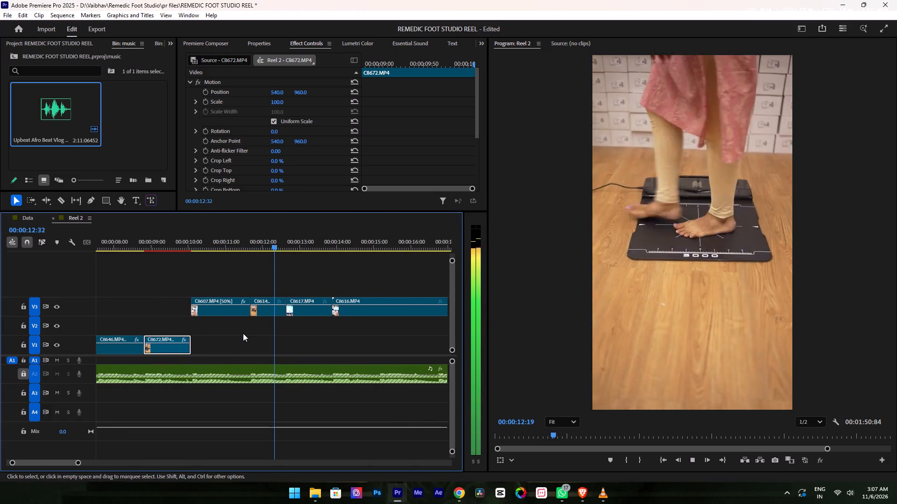
key("space")
Move C8607 and C8614 from V3 down to V1 and extend C8607's end to meet C8614 at 00:00:11:72.
left_click_drag(196, 315, 197, 347)
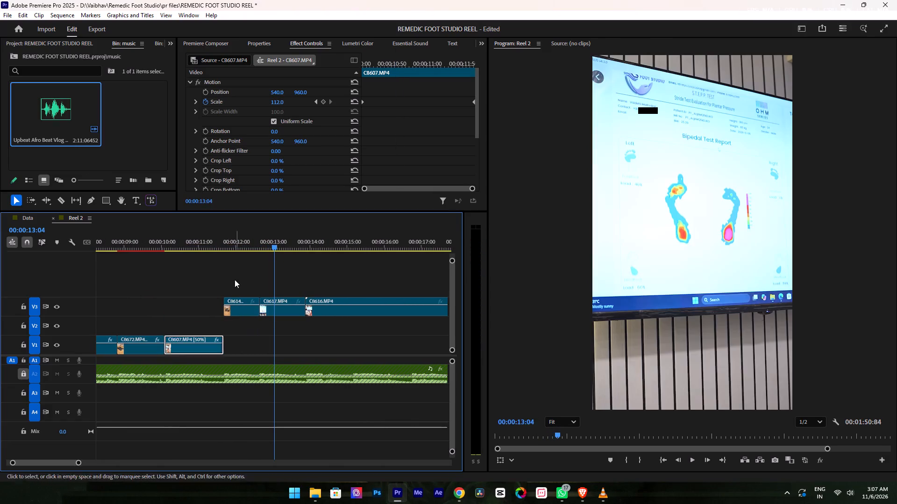
left_click(226, 245)
left_click_drag(237, 309, 249, 355)
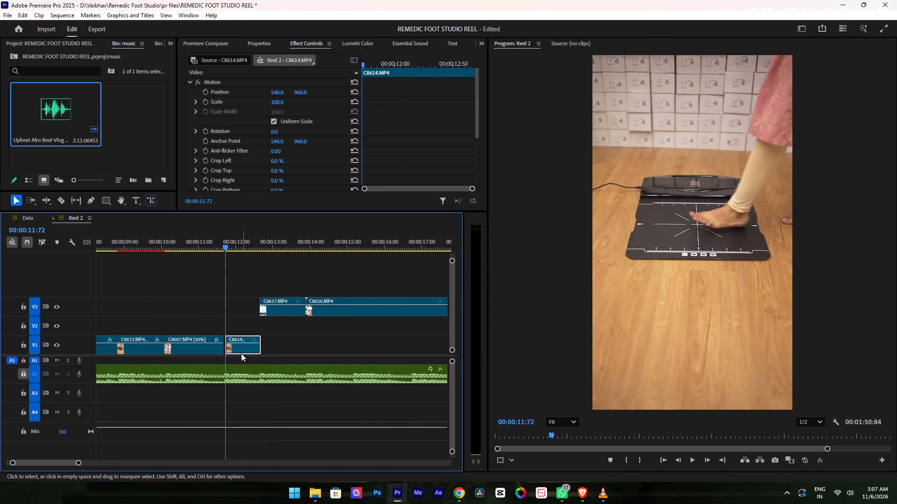
scroll(230, 360, "up", 6, "alt")
left_click_drag(215, 349, 227, 351)
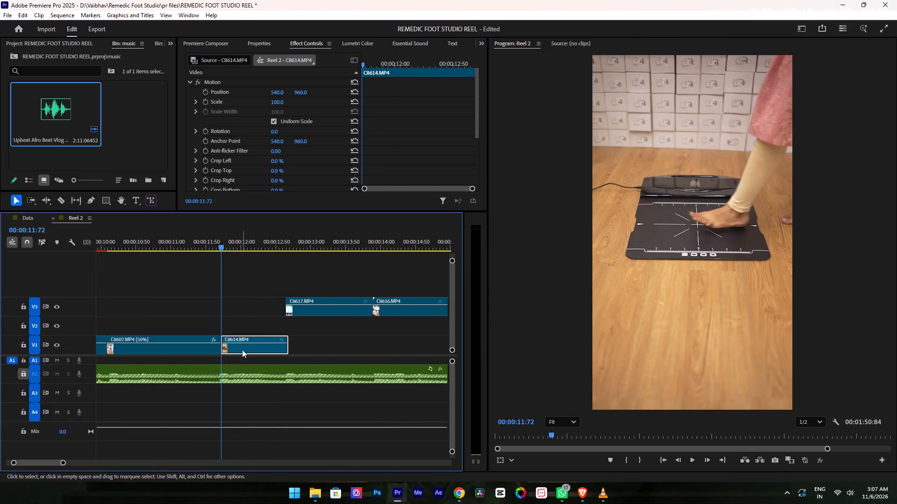
Set C8614's speed on V1 to 50% with Optical flow time interpolation.
left_click(249, 308)
left_click(250, 345)
key("ctrl+r")
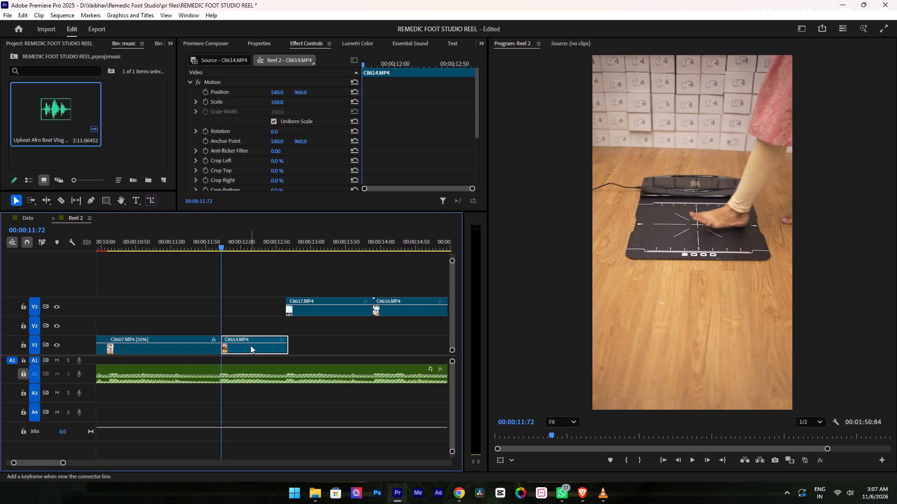
key("5")
key("0")
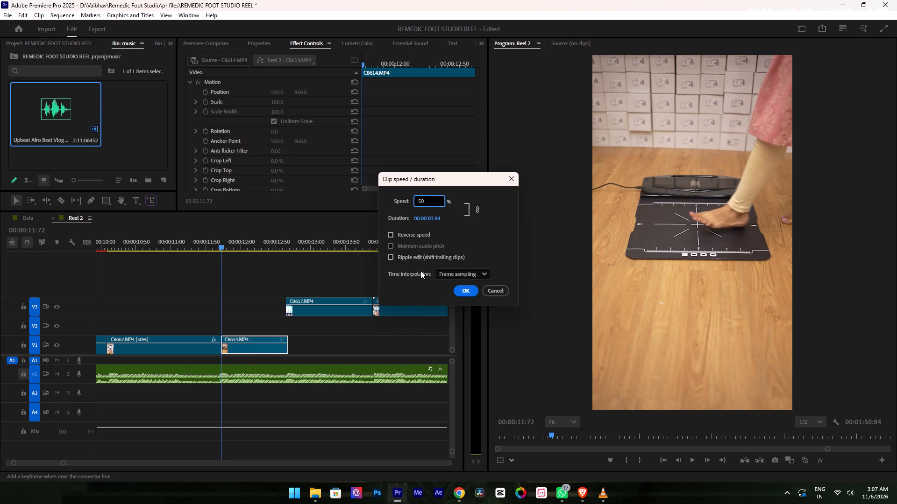
scroll(454, 270, "down", 5)
left_click(468, 298)
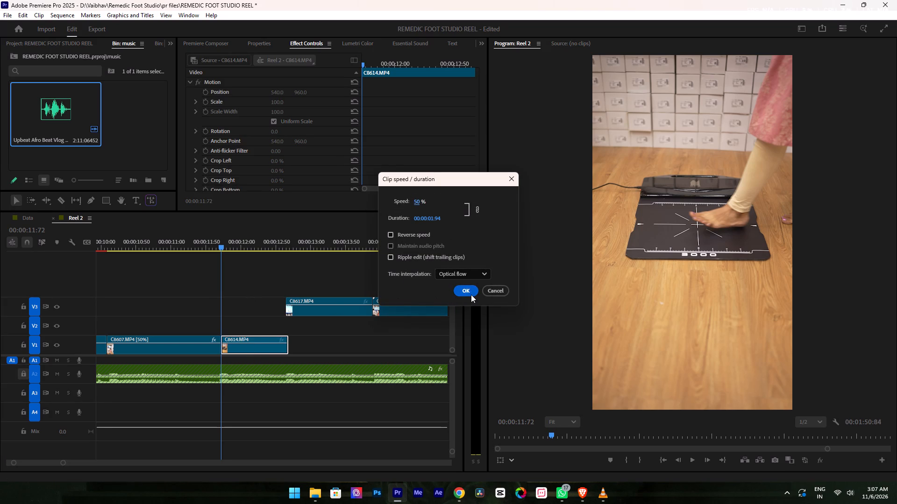
left_click(471, 294)
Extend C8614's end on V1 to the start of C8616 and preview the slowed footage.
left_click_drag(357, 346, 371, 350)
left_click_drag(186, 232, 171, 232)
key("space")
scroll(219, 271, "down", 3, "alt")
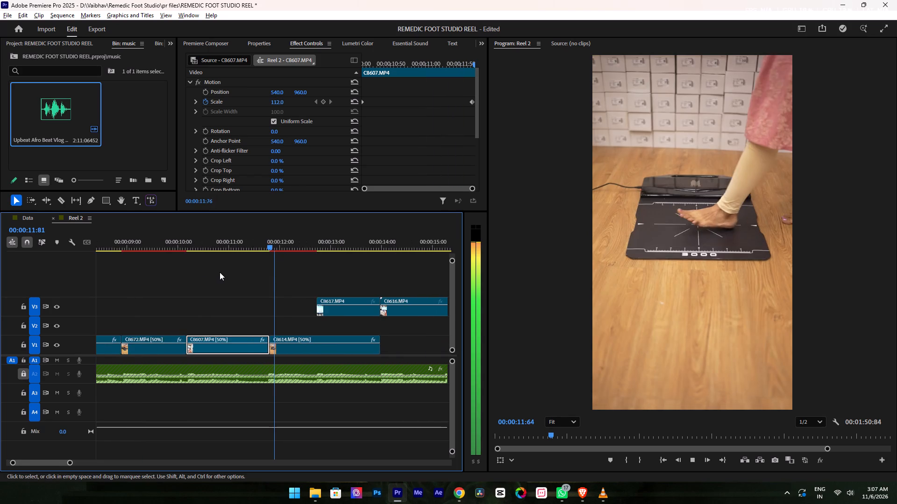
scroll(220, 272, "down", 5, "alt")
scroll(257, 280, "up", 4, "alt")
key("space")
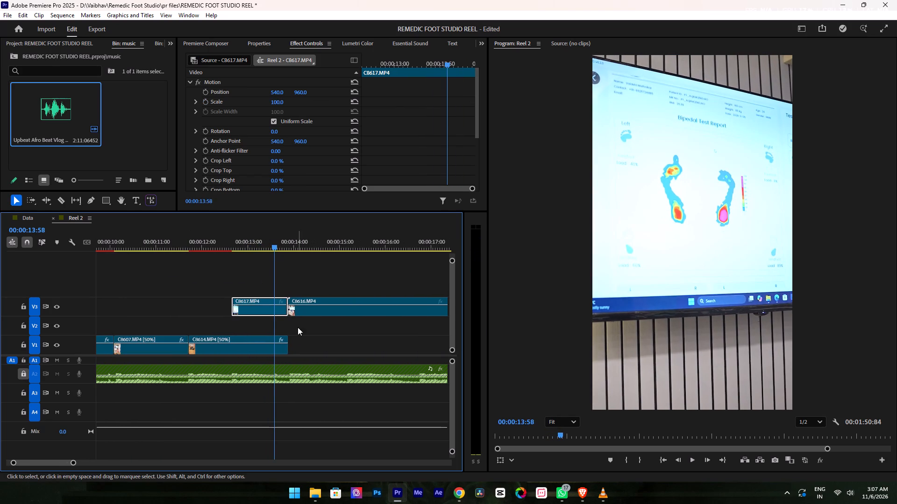
Trim C8614's end on V1 to the start of C8617 at 00:00:12:65.
scroll(253, 352, "up", 5, "alt")
left_click_drag(315, 348, 239, 354)
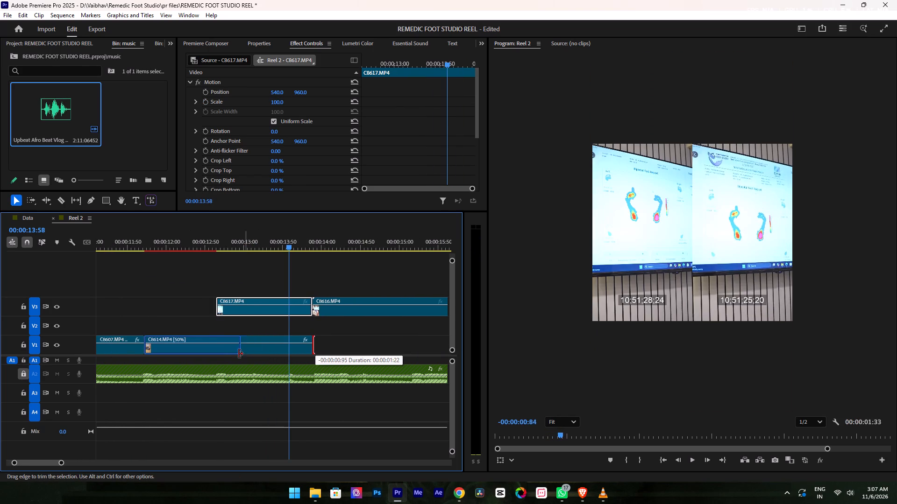
left_click_drag(239, 354, 219, 353)
Move C8617 from V3 down to V1 directly after C8614 and preview the cuts from C8607 onward.
left_click_drag(240, 311, 241, 339)
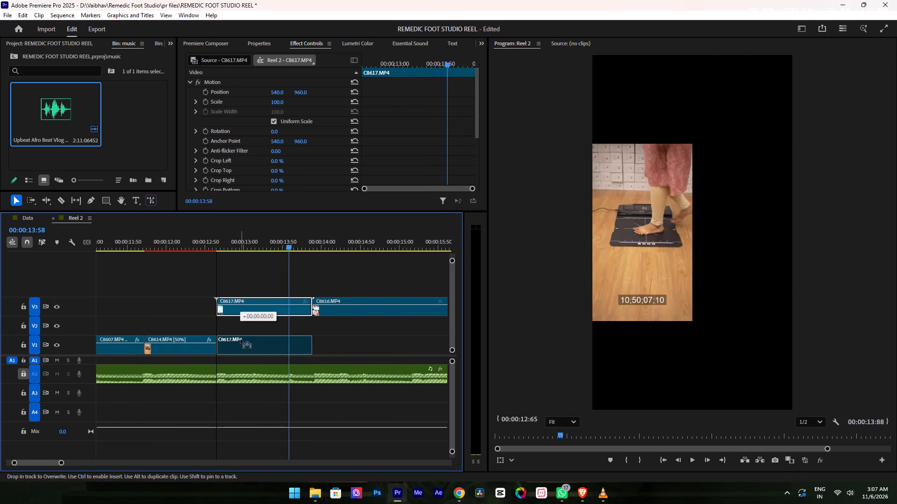
left_click_drag(241, 339, 240, 341)
left_click(184, 237)
left_click_drag(157, 242, 135, 247)
key("space")
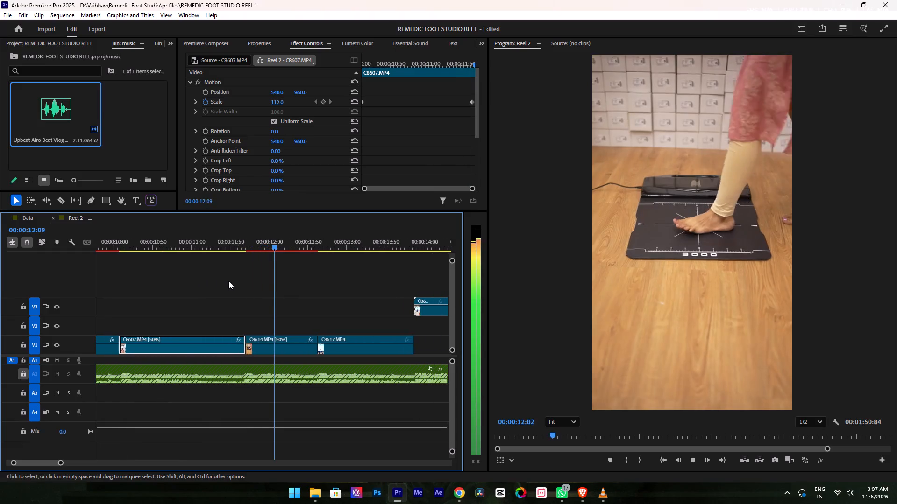
key("space")
scroll(244, 303, "down", 2, "alt")
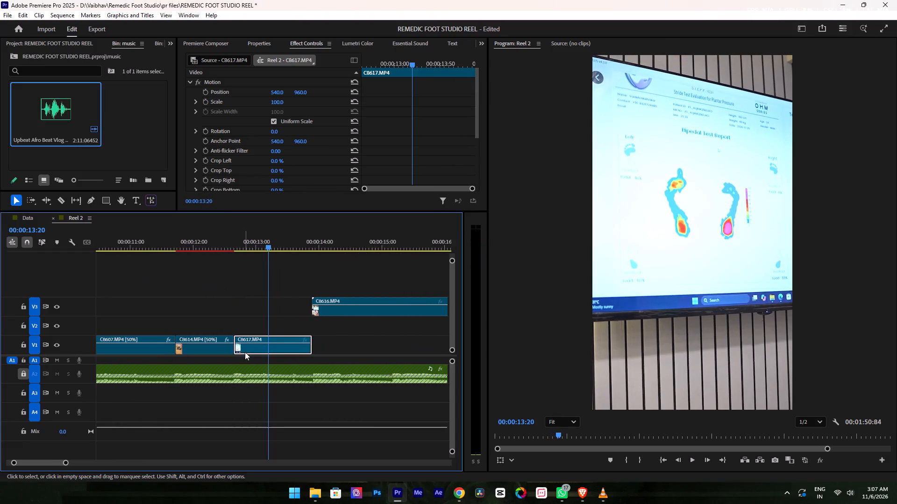
Move C8617 later on V1 so that it starts at 00:00:13:13.
left_click_drag(248, 350, 278, 350)
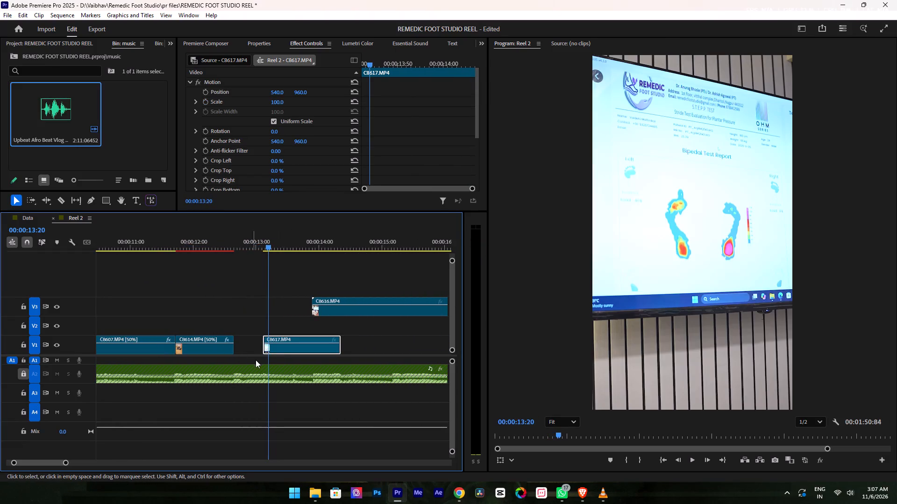
scroll(273, 350, "up", 6, "alt")
left_click_drag(263, 241, 256, 244)
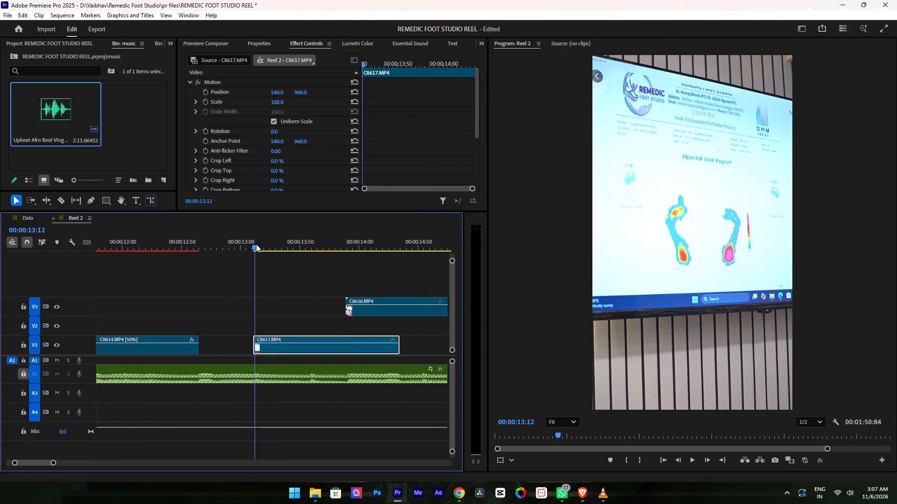
left_click_drag(256, 244, 256, 244)
left_click_drag(270, 346, 275, 346)
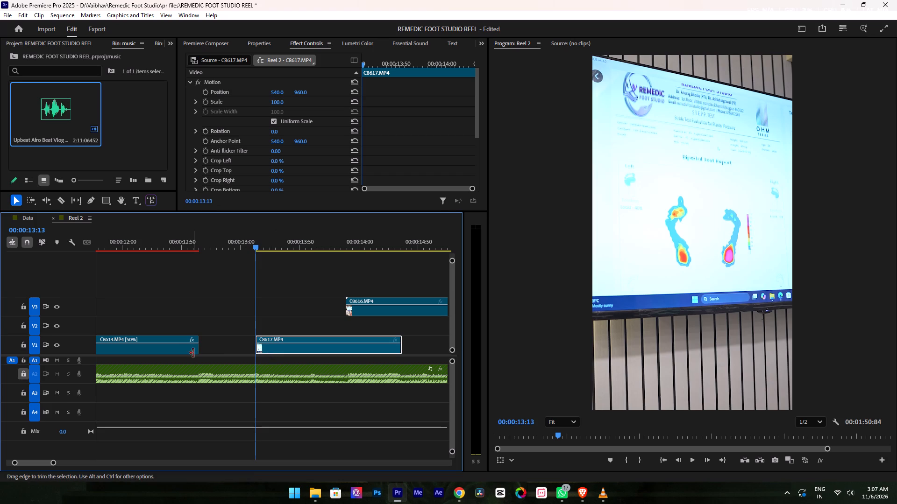
Extend C8614's end on V1 to the start of C8617 and preview the cuts from C8607 onward.
left_click_drag(199, 355, 256, 356)
left_click_drag(199, 349, 264, 355)
scroll(262, 365, "down", 5, "alt")
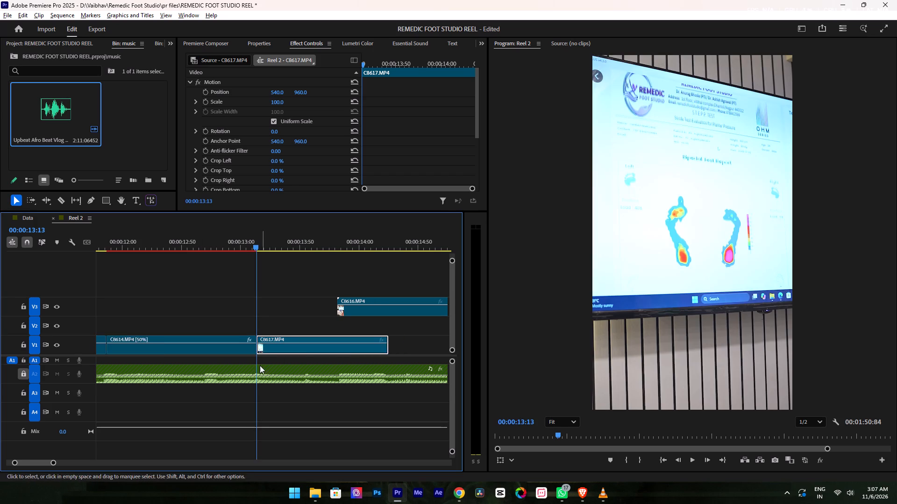
left_click(127, 233)
key("space")
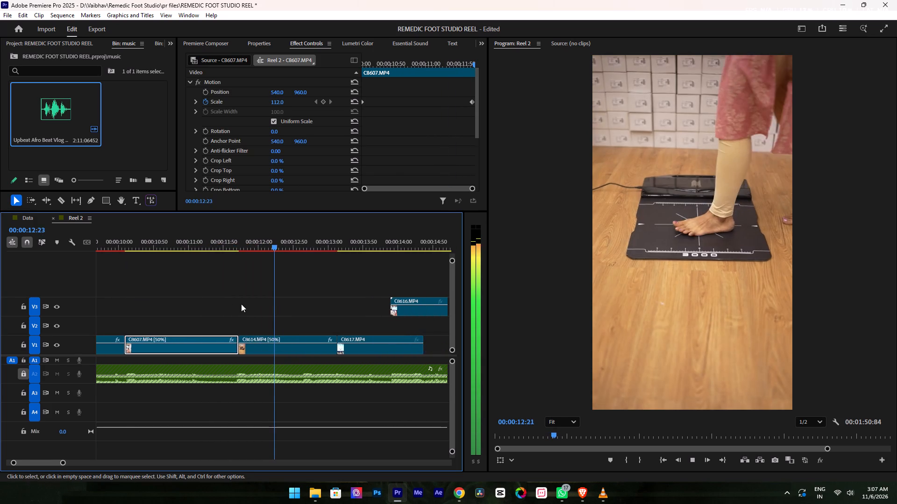
key("space")
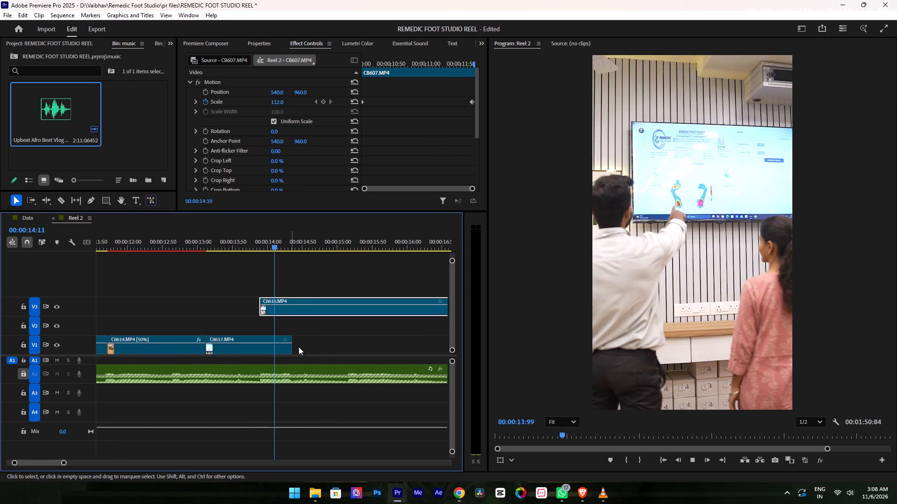
left_click_drag(230, 246, 199, 243)
key("space")
key("space")
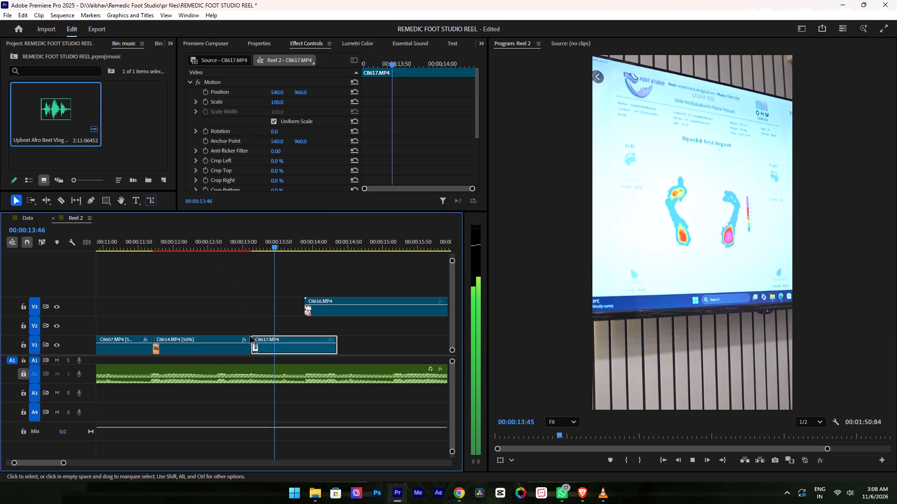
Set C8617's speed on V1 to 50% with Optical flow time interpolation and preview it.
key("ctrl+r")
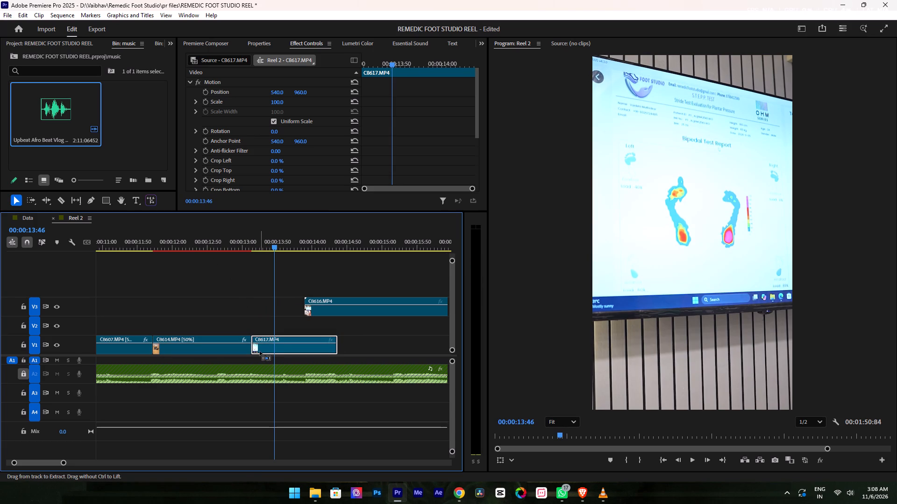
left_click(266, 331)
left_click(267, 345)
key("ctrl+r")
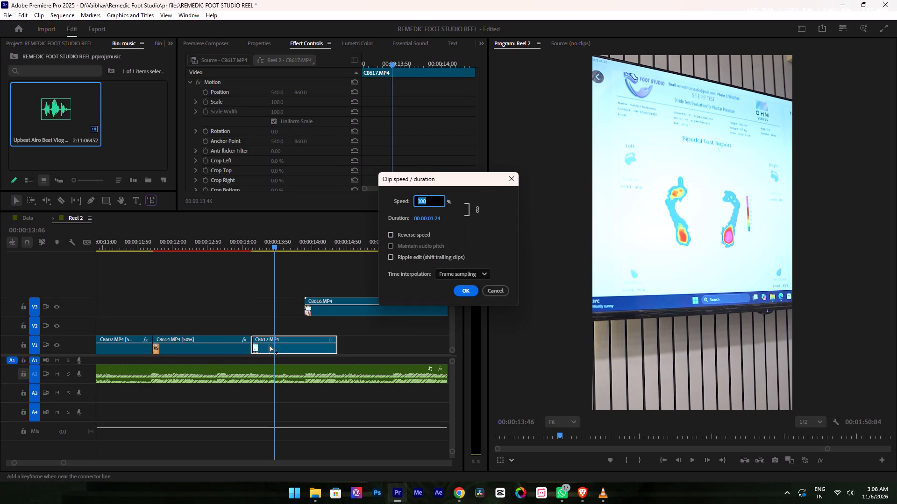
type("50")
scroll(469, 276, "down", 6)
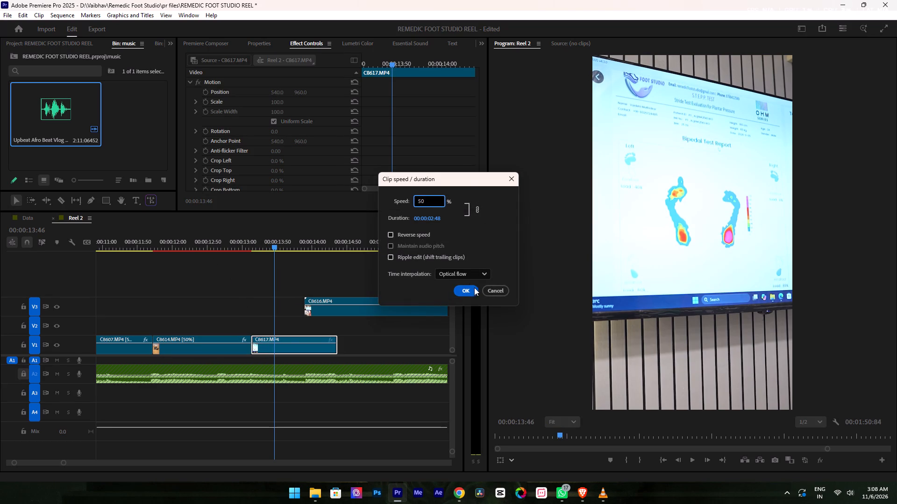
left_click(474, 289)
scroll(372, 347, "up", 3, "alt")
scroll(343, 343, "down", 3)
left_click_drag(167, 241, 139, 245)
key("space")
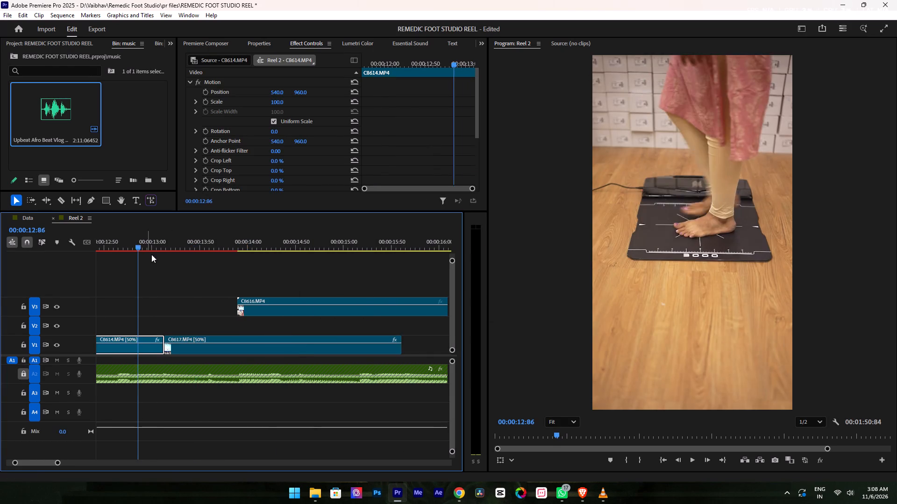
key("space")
Set C8617's speed on V1 to 70% and preview the cut from C8614 into it.
left_click(214, 347)
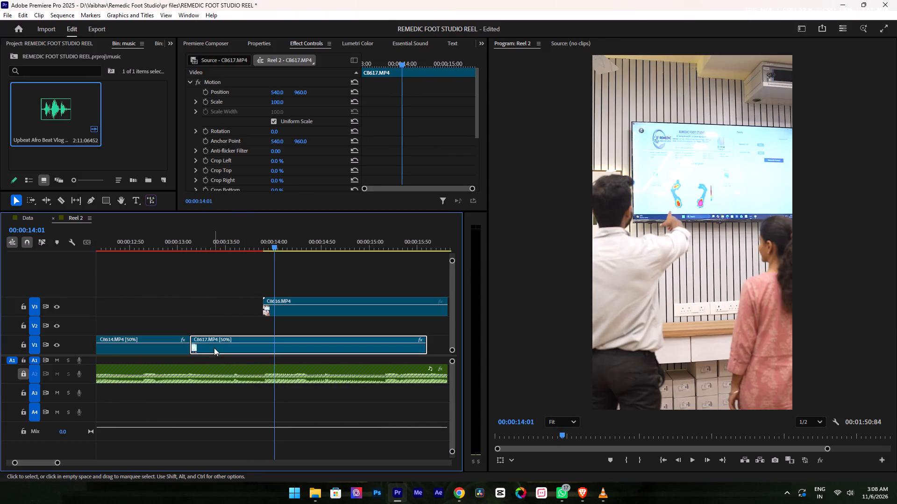
key("ctrl+r")
type("70")
scroll(457, 277, "down", 7)
left_click(461, 294)
left_click(185, 233)
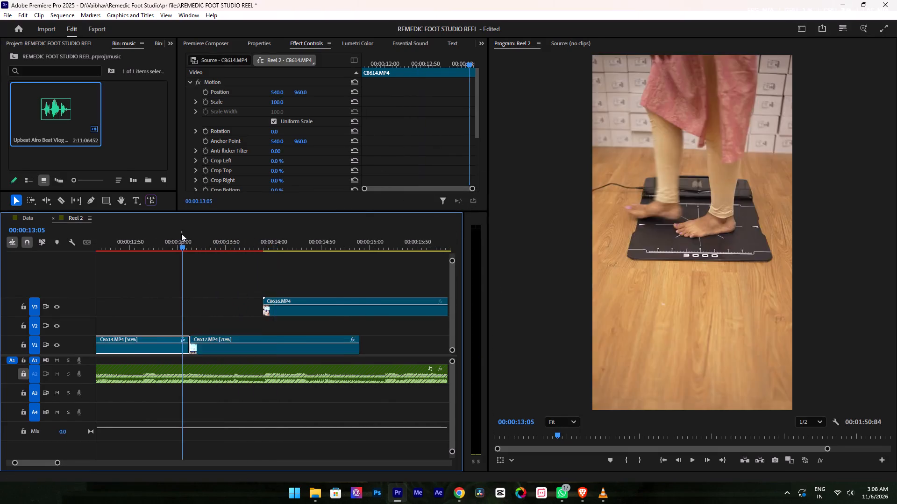
key("space")
key("space")
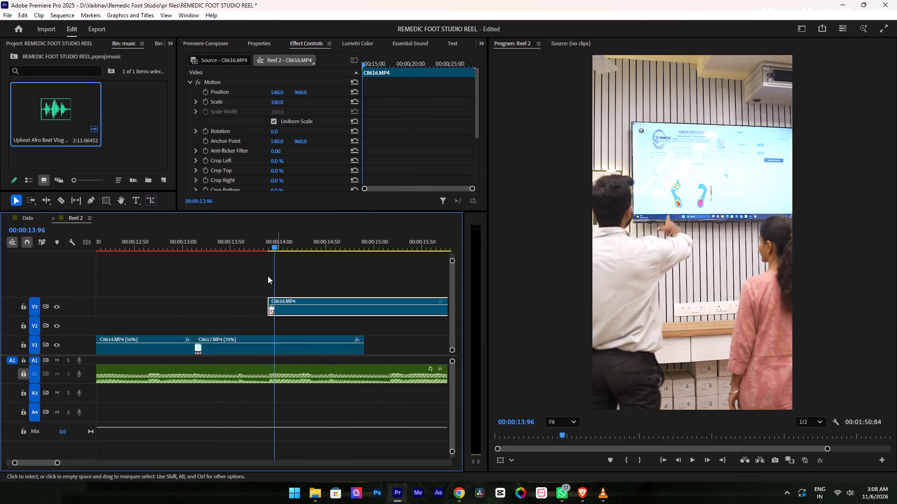
Trim C8617's end on V1 to the start of C8616 at 00:00:13:91.
left_click_drag(269, 240, 270, 250)
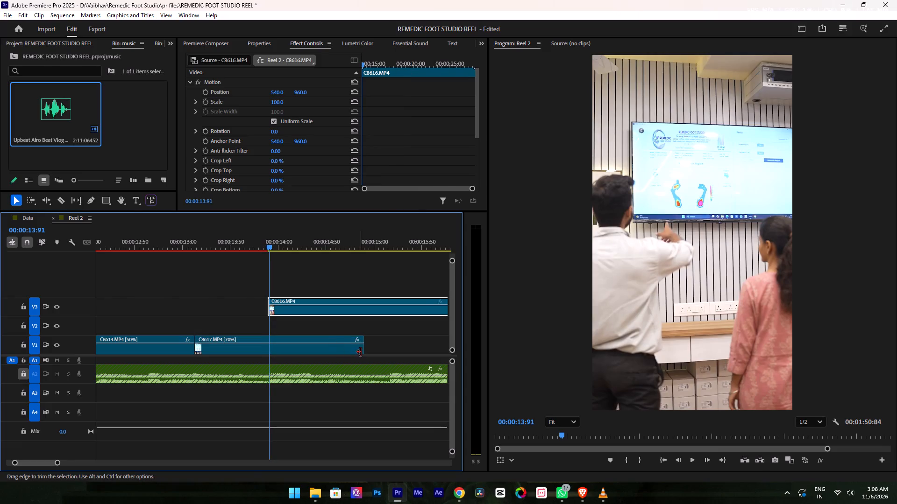
left_click_drag(361, 351, 263, 352)
scroll(288, 331, "down", 4, "alt")
scroll(261, 336, "up", 3, "alt")
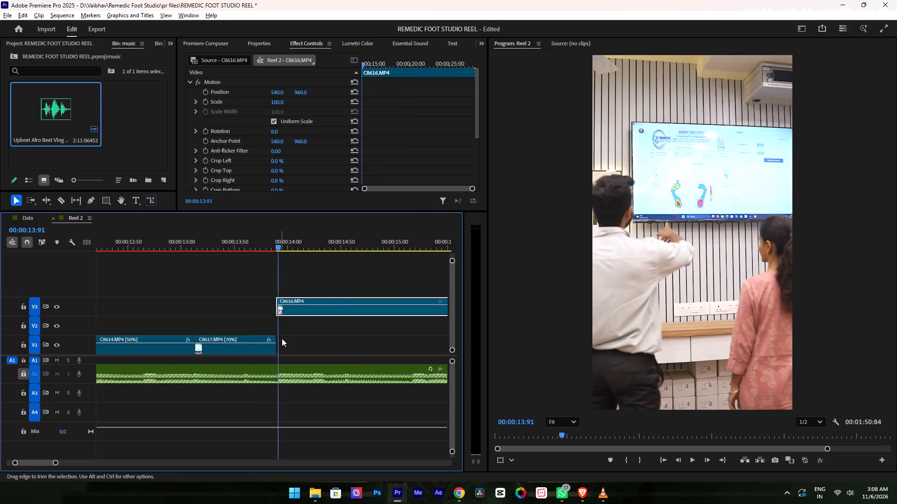
scroll(282, 338, "up", 7, "alt")
left_click_drag(266, 349, 271, 349)
scroll(297, 345, "down", 8, "alt")
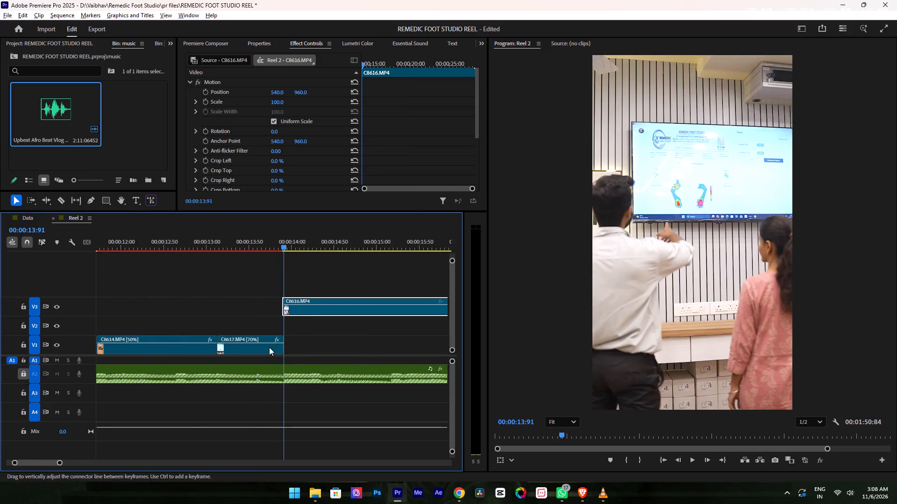
Move C8616 from V3 down to V1 directly after C8617 and preview the cut.
scroll(269, 347, "down", 16, "alt")
scroll(235, 344, "down", 8, "alt")
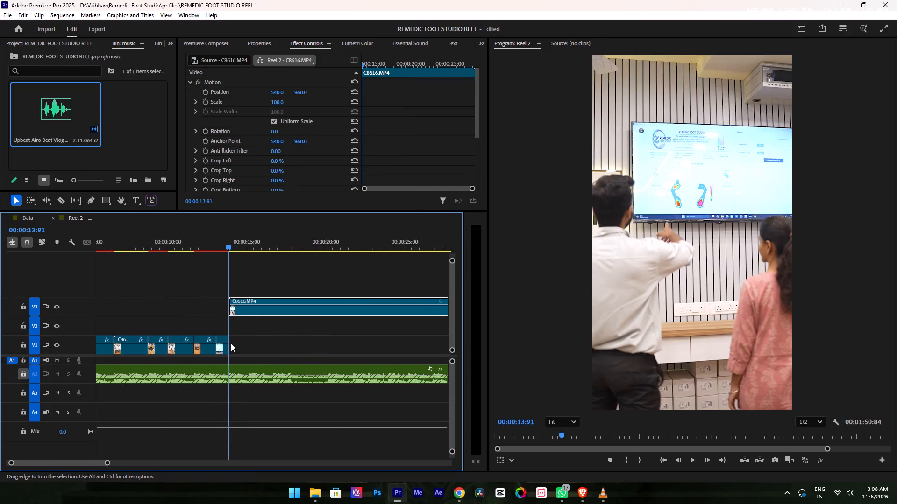
scroll(231, 343, "down", 6, "alt")
scroll(210, 338, "up", 15)
scroll(216, 330, "up", 7, "alt")
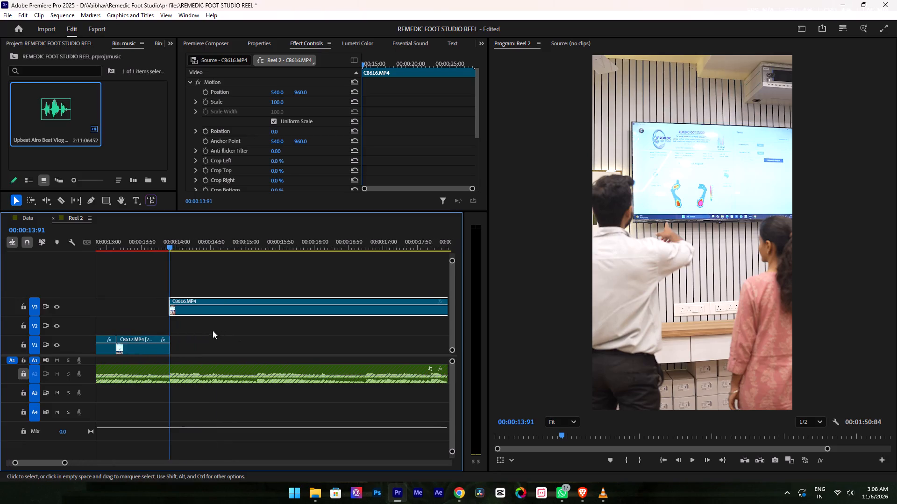
left_click_drag(191, 311, 198, 350)
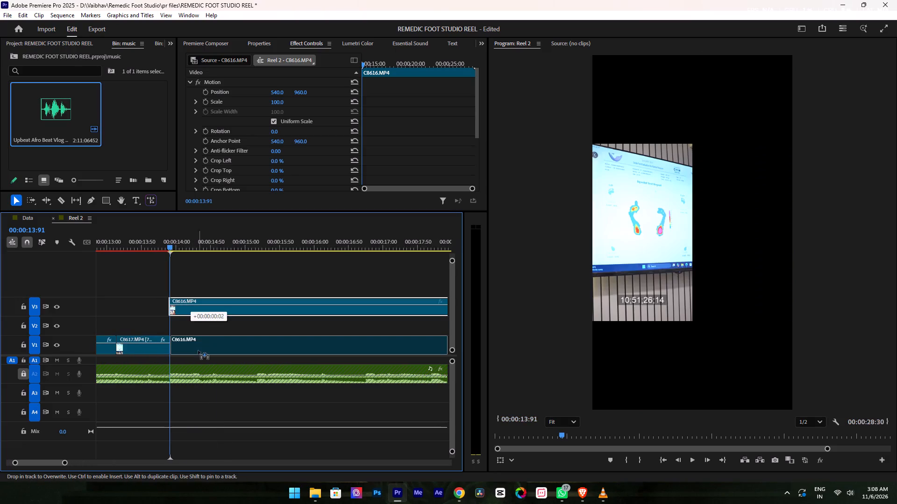
left_click_drag(198, 350, 205, 350)
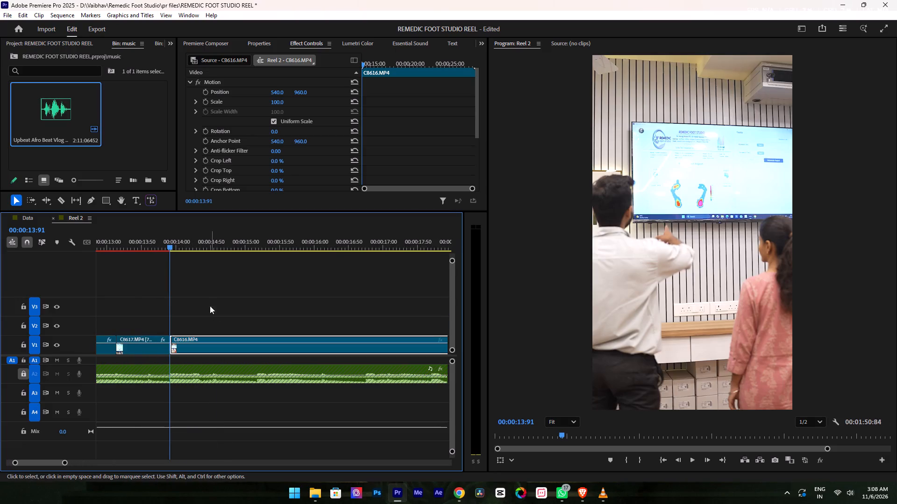
left_click_drag(135, 245, 132, 241)
key("space")
scroll(215, 271, "down", 3, "alt")
key("space")
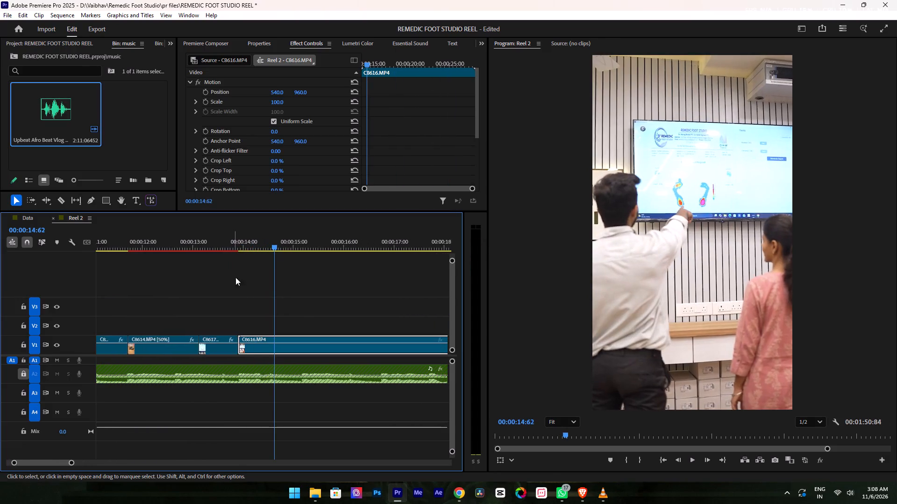
Scrub through C8616 on V1 for a better in-point and trim its start to 00:00:18:17.
scroll(242, 288, "up", 6, "alt")
scroll(263, 273, "down", 6)
scroll(221, 276, "up", 4, "alt")
left_click_drag(214, 243, 317, 269)
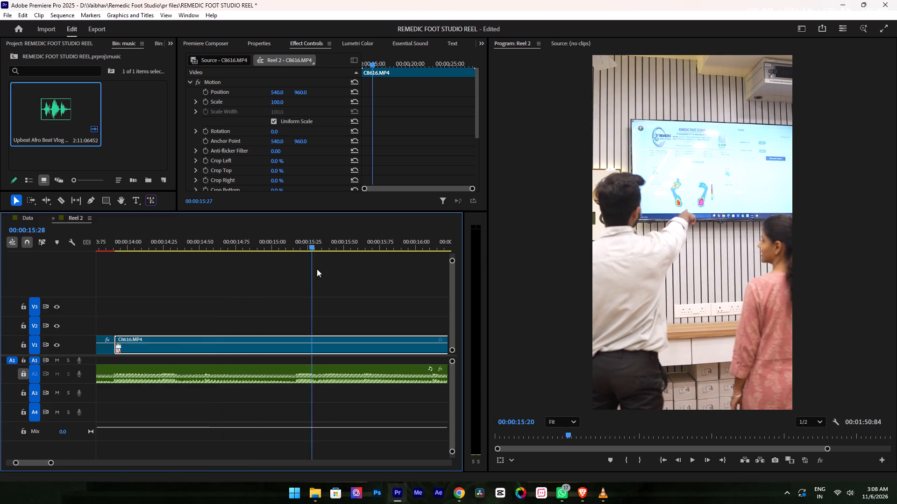
left_click_drag(317, 269, 256, 272)
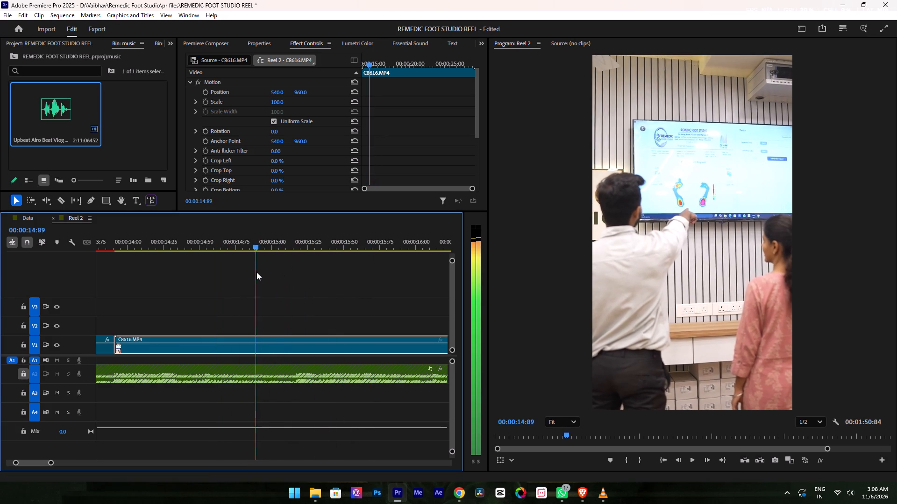
left_click_drag(256, 272, 325, 283)
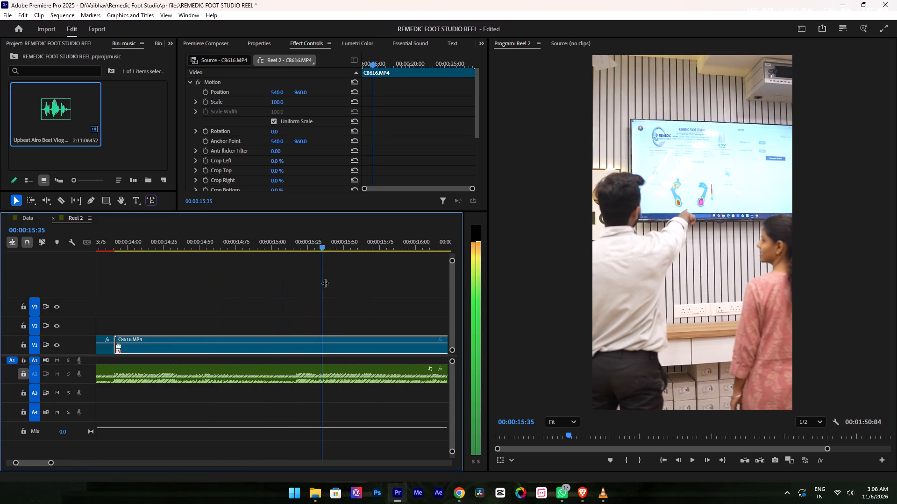
left_click_drag(325, 283, 325, 283)
scroll(321, 285, "down", 20, "alt")
left_click_drag(245, 242, 256, 245)
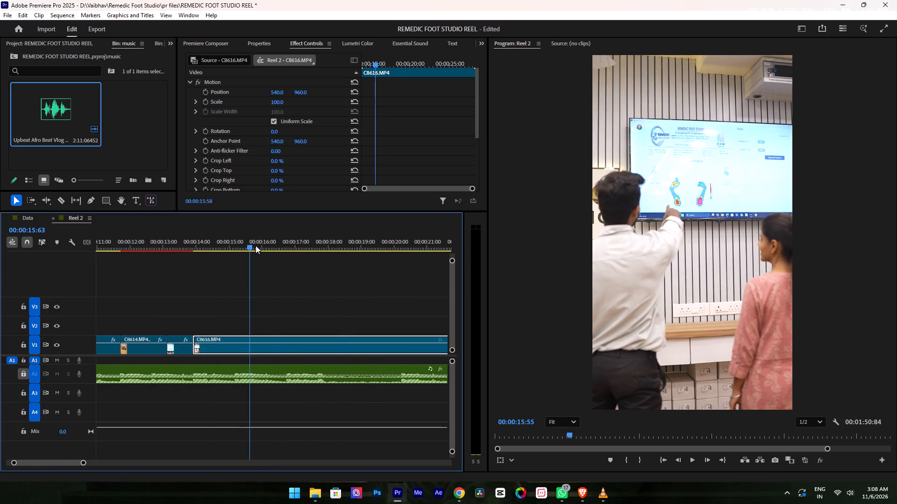
left_click_drag(256, 245, 335, 265)
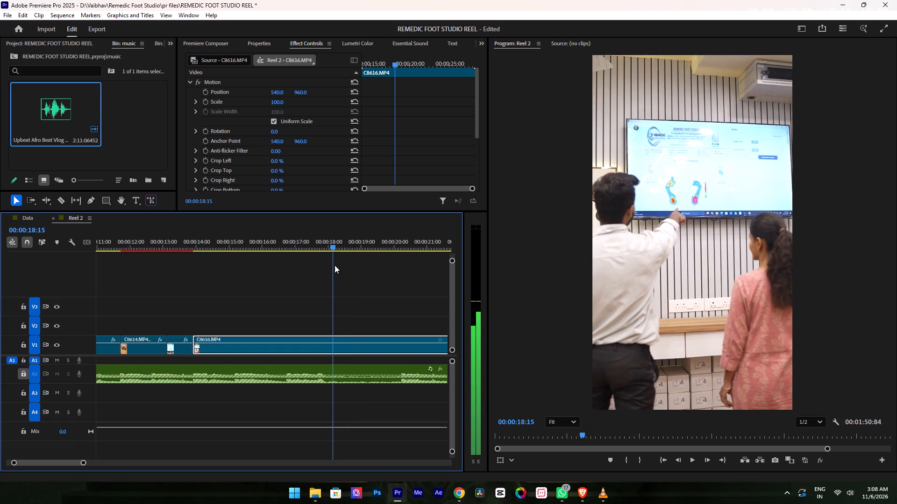
left_click_drag(335, 265, 335, 265)
left_click_drag(196, 349, 322, 358)
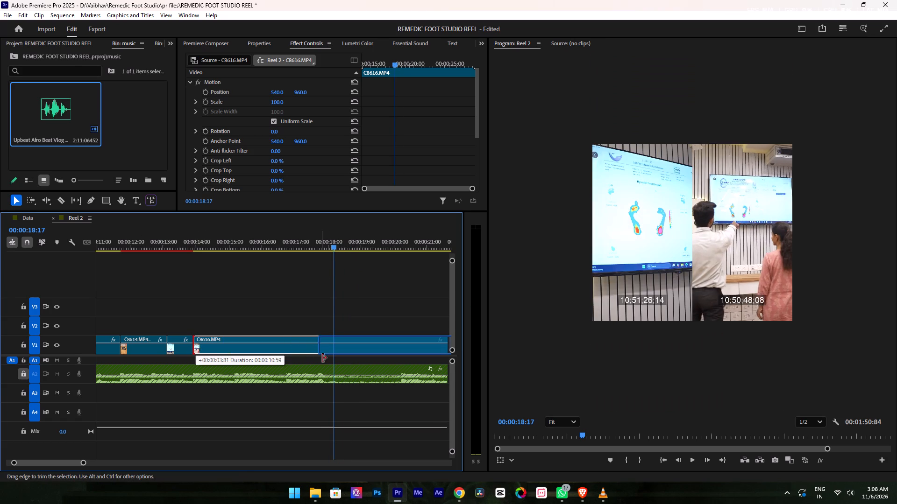
left_click_drag(322, 358, 335, 359)
Move the trimmed C8616 back on V1 directly after C8617 and preview the sequence from C8614 onward.
left_click_drag(357, 347, 241, 336)
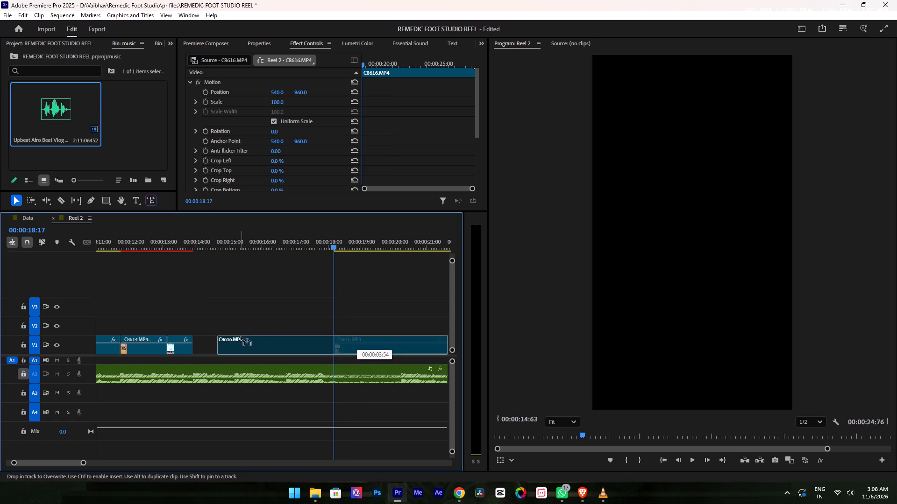
left_click_drag(241, 336, 221, 336)
left_click_drag(218, 332, 221, 341)
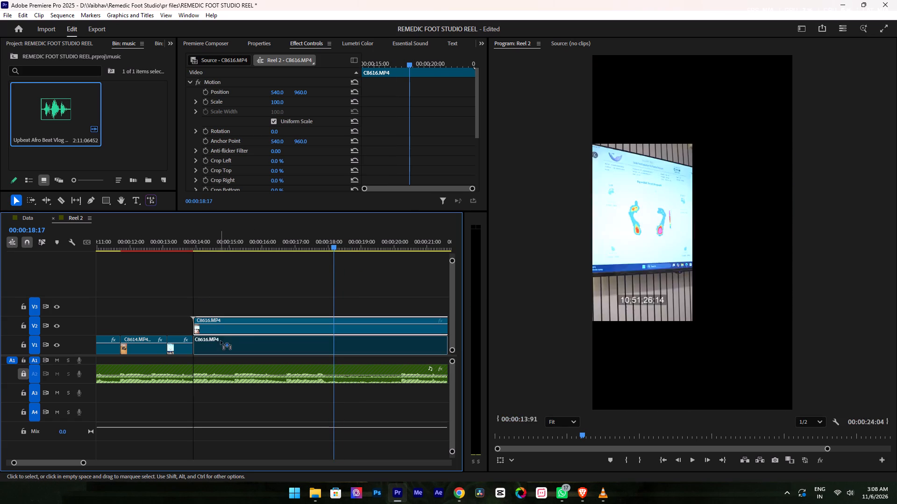
left_click_drag(221, 341, 221, 342)
left_click_drag(166, 243, 122, 239)
key("space")
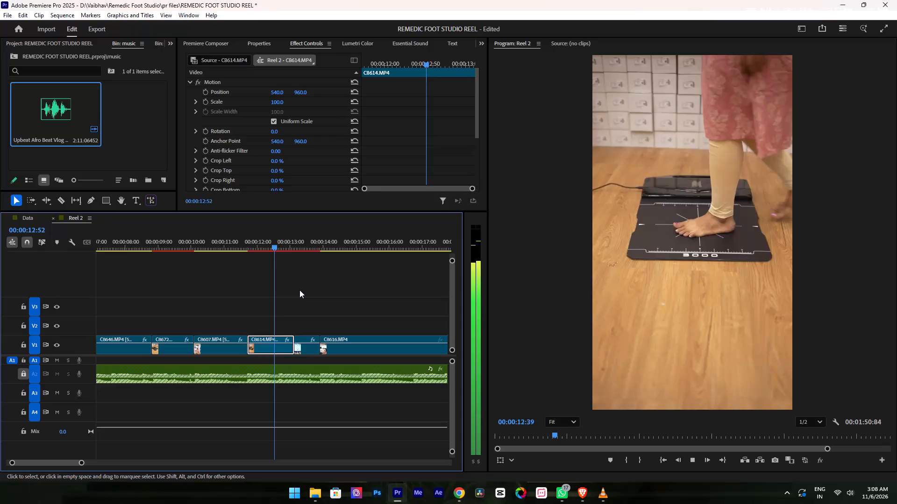
scroll(299, 290, "down", 1, "alt")
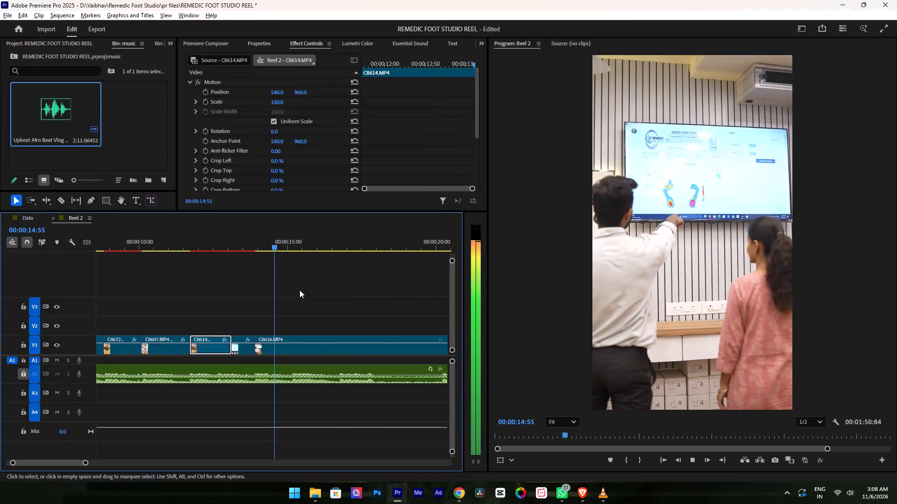
key("space")
scroll(272, 312, "up", 7, "alt")
key("space")
Trim C8616's start to about 00:00:14:30, extend C8617's end to meet it, and preview the cut.
left_click_drag(191, 350, 215, 351)
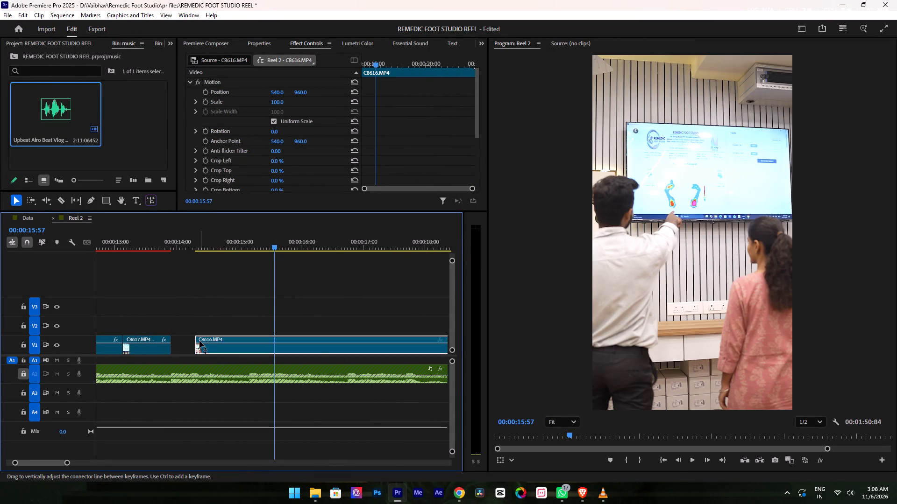
left_click_drag(170, 350, 211, 355)
left_click(116, 233)
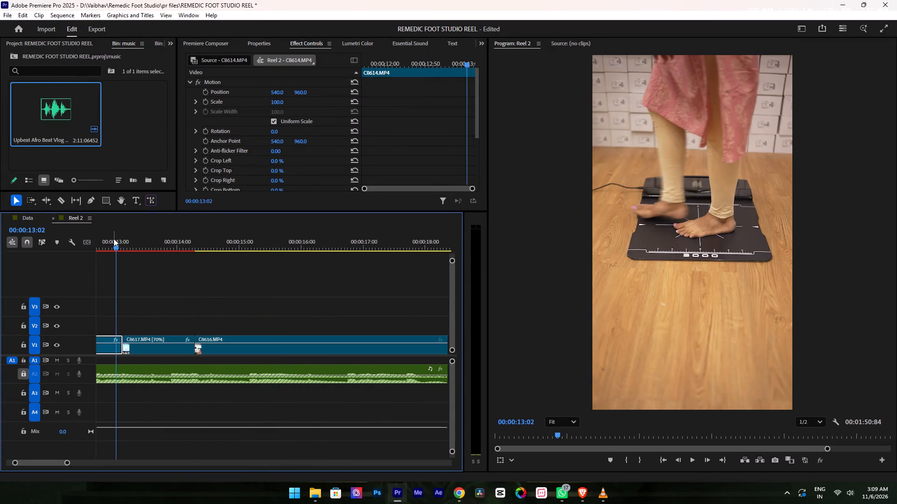
key("space")
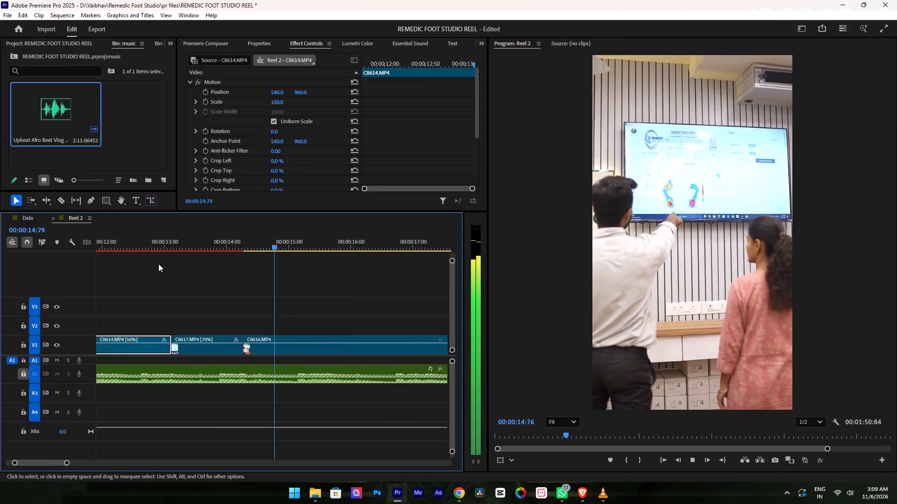
Slip C8617 to earlier footage via V2 by shortening its end and extending its start, refill its V1 gap between C8614 and C8616, and preview.
key("space")
left_click(178, 336)
left_click_drag(184, 332, 188, 322)
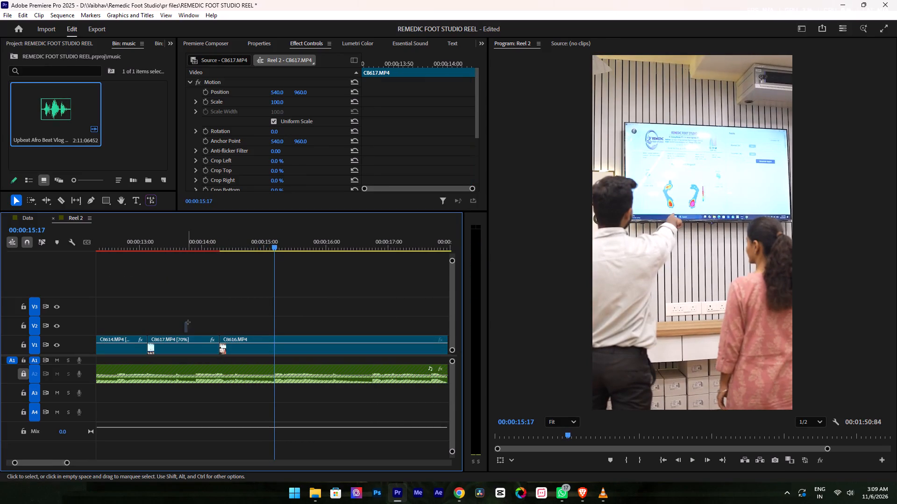
left_click_drag(188, 322, 188, 321)
left_click_drag(195, 335, 199, 325)
left_click_drag(200, 342, 202, 322)
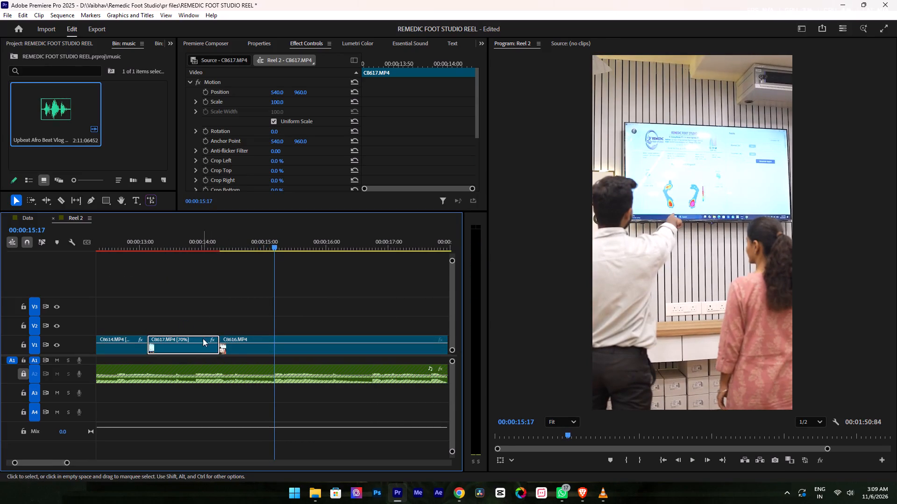
left_click_drag(203, 338, 201, 321)
left_click_drag(217, 333, 191, 329)
left_click_drag(184, 330, 193, 331)
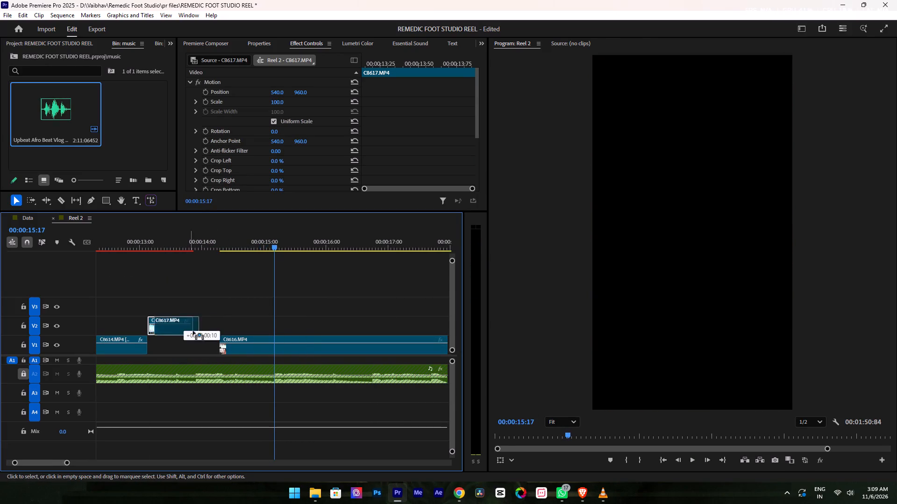
left_click_drag(193, 331, 206, 332)
left_click_drag(169, 332, 143, 332)
left_click_drag(181, 331, 182, 344)
left_click(131, 246)
key("space")
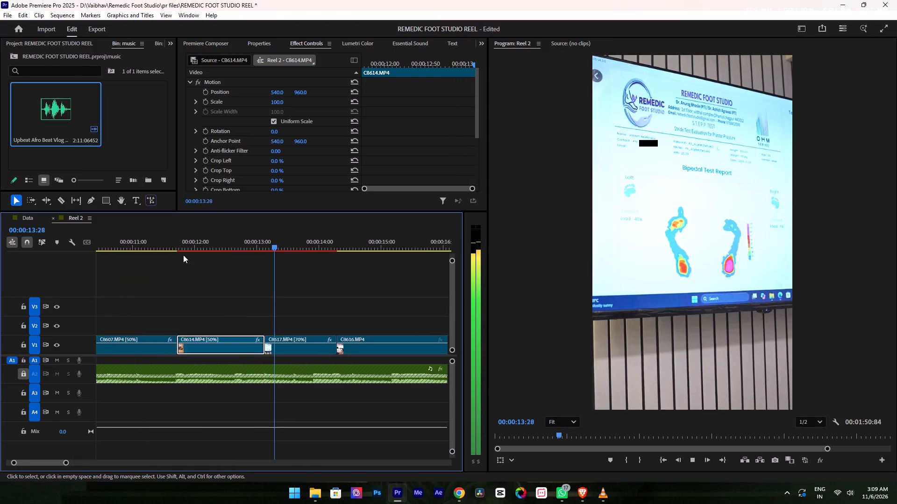
key("space")
left_click(210, 242)
key("space")
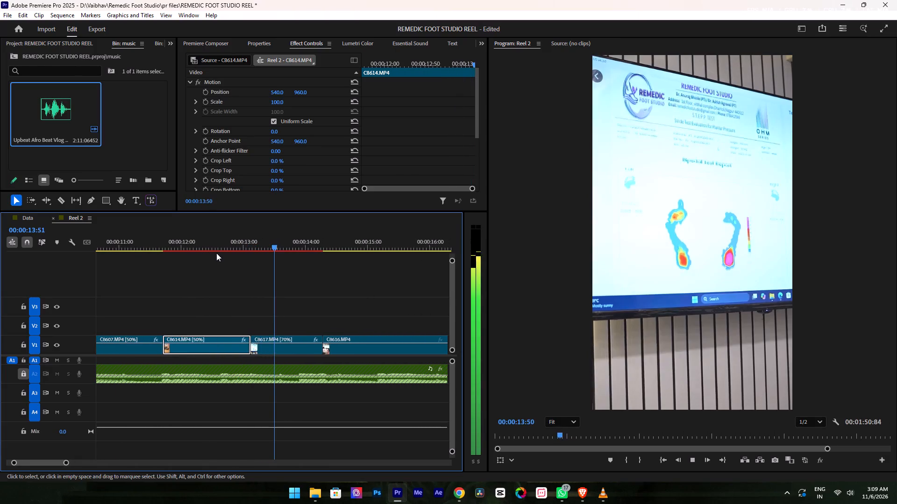
key("space")
Trim C8617's start to 00:00:13:60, move it back against C8614, extend its end to meet C8616, and preview the cut.
left_click_drag(254, 243, 264, 246)
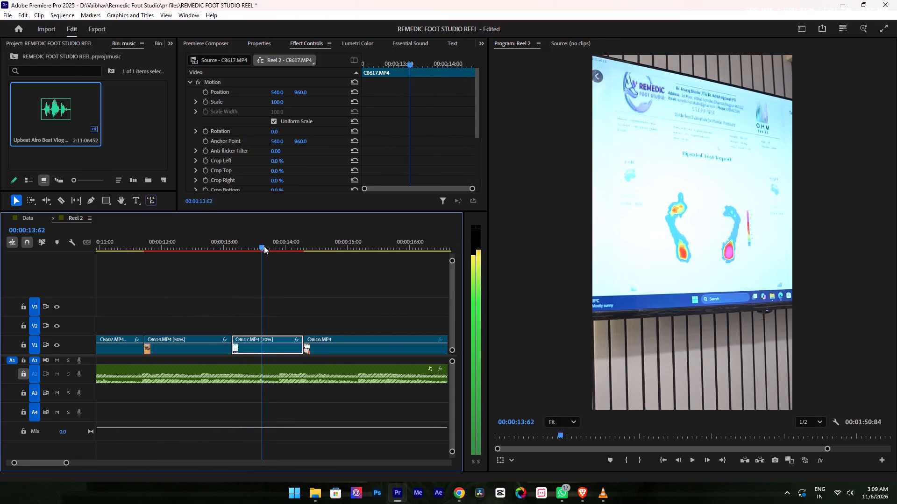
left_click_drag(264, 246, 262, 249)
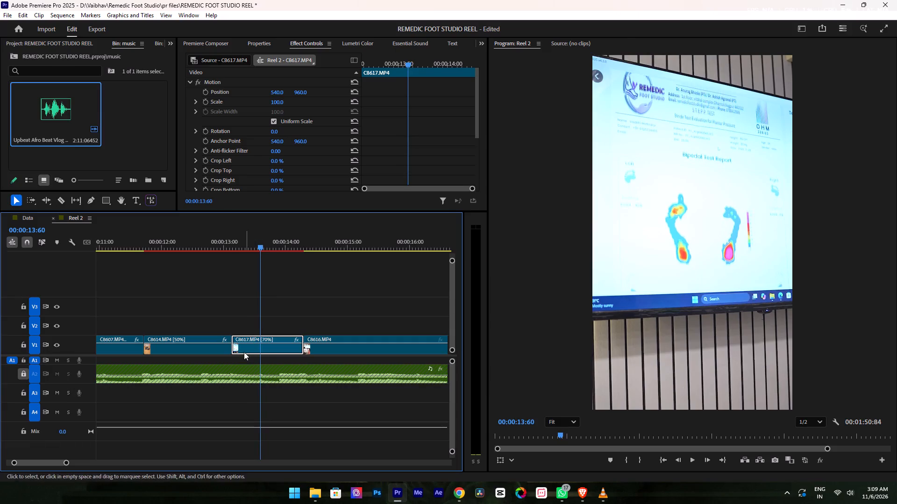
left_click_drag(234, 351, 263, 353)
left_click_drag(268, 348, 244, 347)
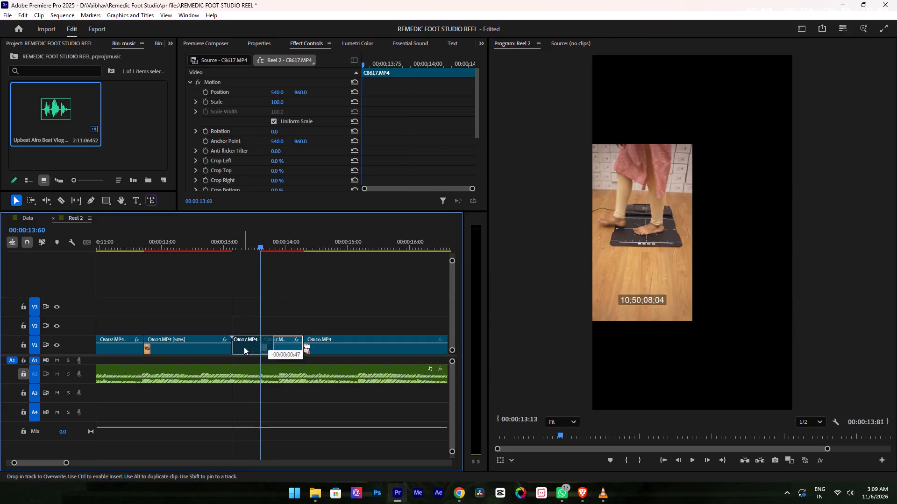
left_click_drag(275, 351, 328, 351)
left_click_drag(206, 246, 199, 246)
key("space")
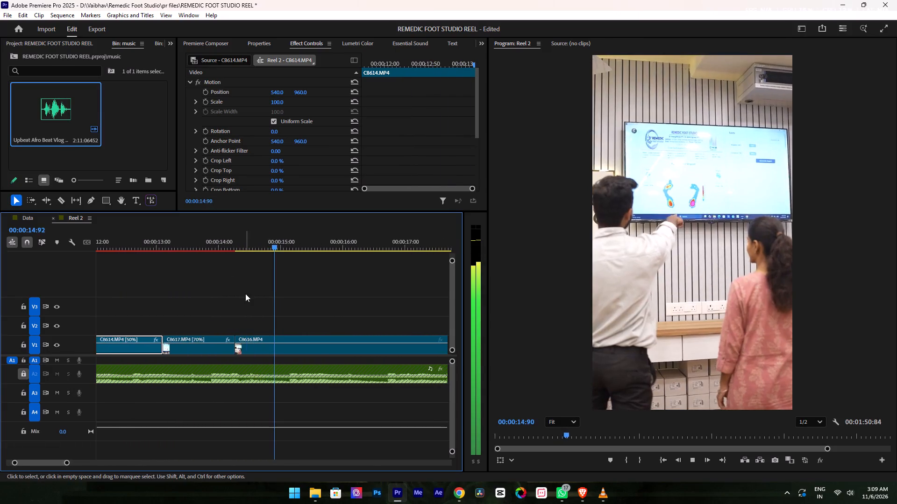
key("space")
Set C8616's speed to 50% with Optical Flow interpolation and preview it from the end of C8617.
scroll(259, 291, "down", 8, "alt")
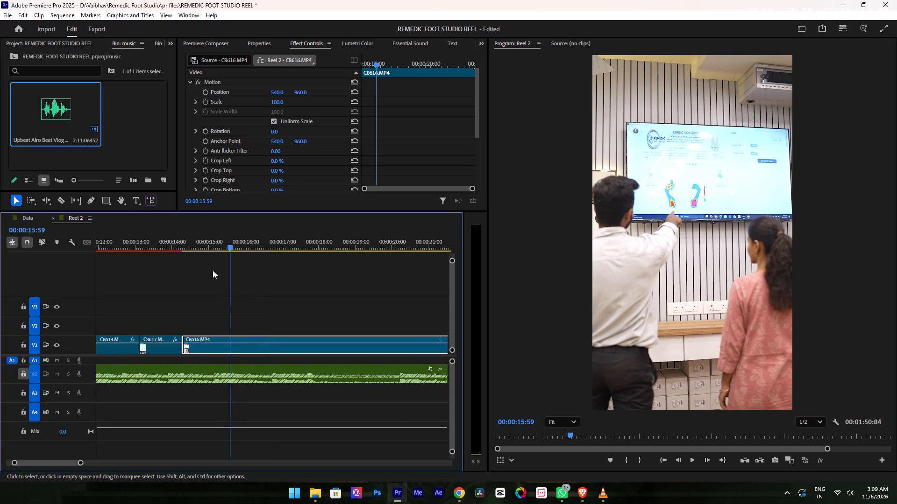
left_click_drag(219, 242, 187, 255)
scroll(254, 335, "down", 5, "alt")
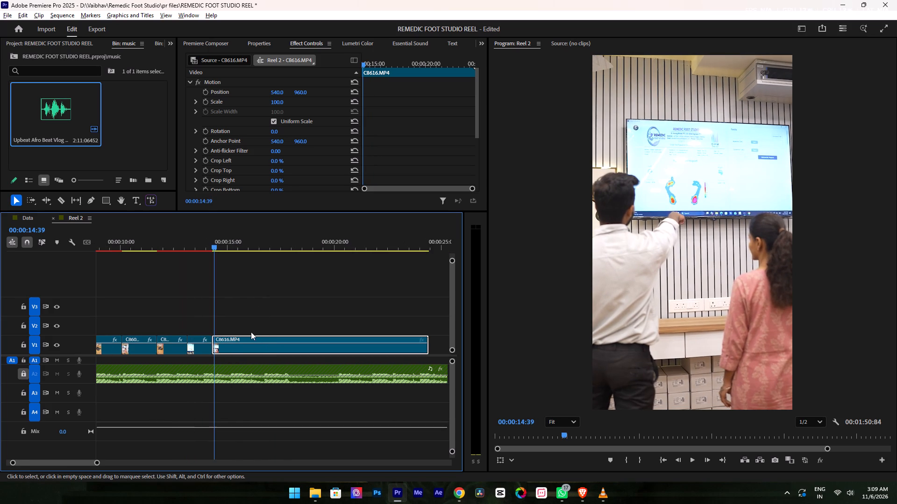
key("ctrl+r")
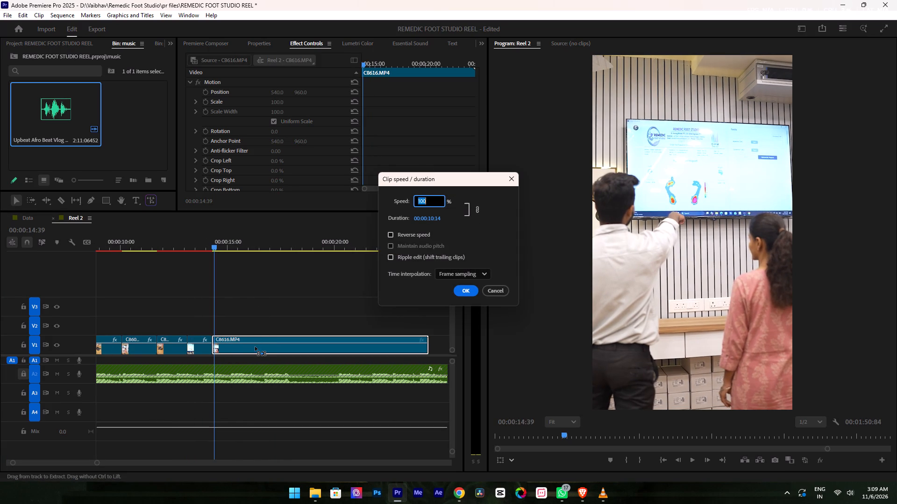
key("5")
key("0")
scroll(447, 273, "down", 8)
left_click(460, 289)
scroll(234, 283, "up", 6, "alt")
left_click_drag(185, 235, 175, 236)
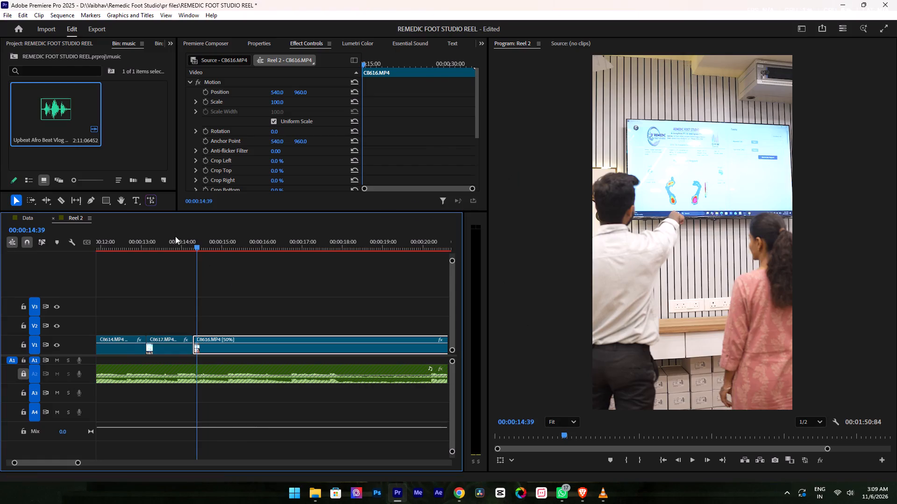
left_click_drag(175, 236, 175, 236)
left_click_drag(186, 245, 174, 245)
key("space")
scroll(227, 275, "up", 4, "alt")
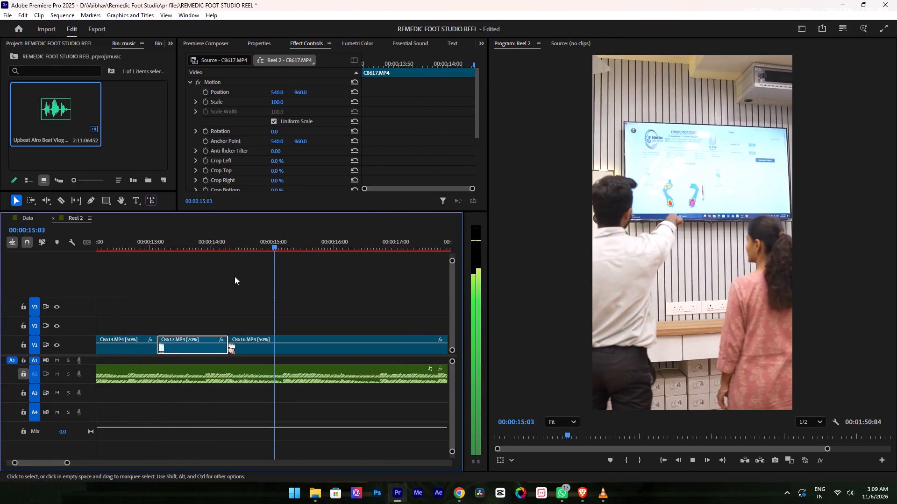
key("space")
Play C8616 to find a better in-point, trim its start to 00:00:16:79, move it back against C8617, and preview the cut.
left_click_drag(276, 229, 239, 246)
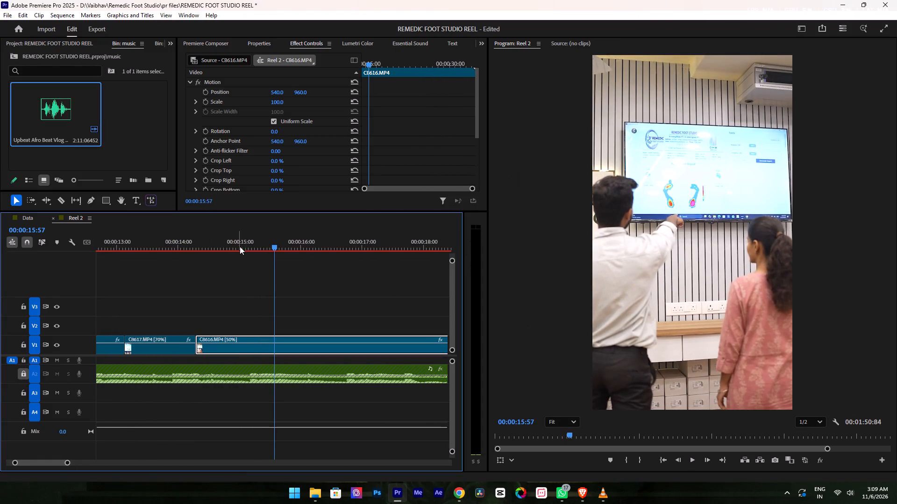
key("space")
scroll(278, 272, "down", 3, "alt")
key("space")
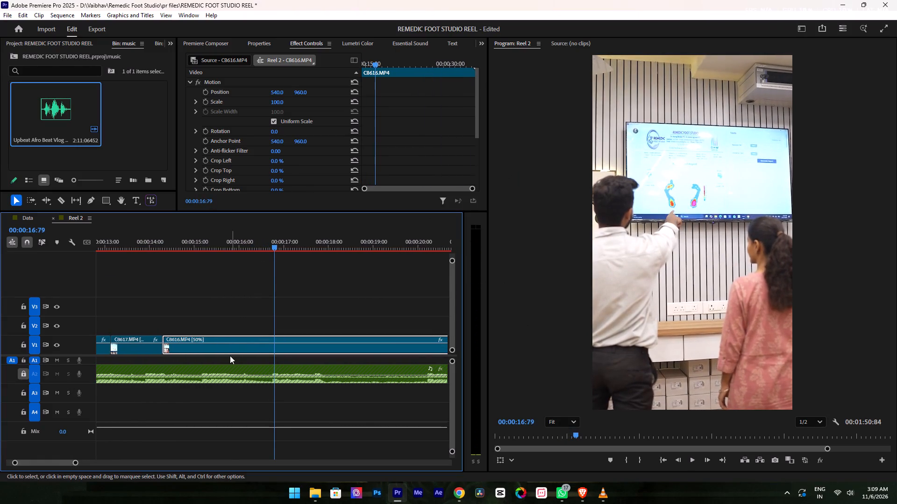
left_click_drag(166, 350, 274, 355)
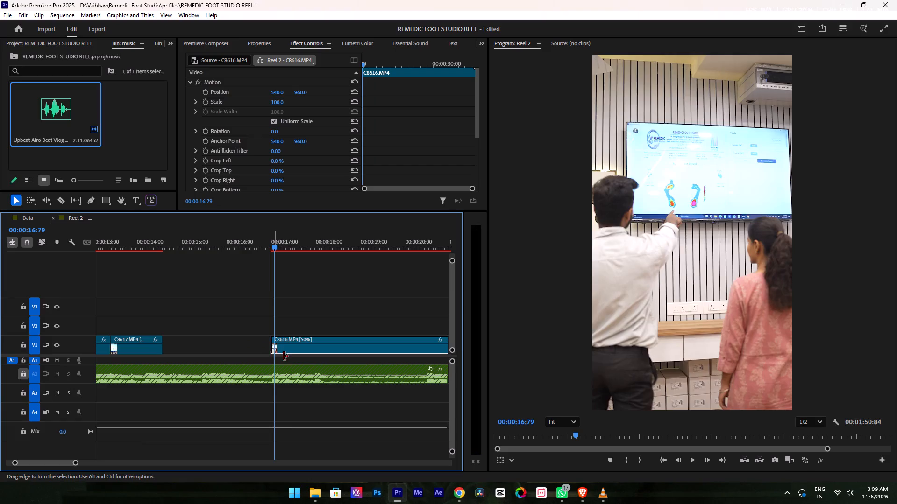
left_click_drag(272, 354, 278, 354)
left_click_drag(293, 352, 188, 348)
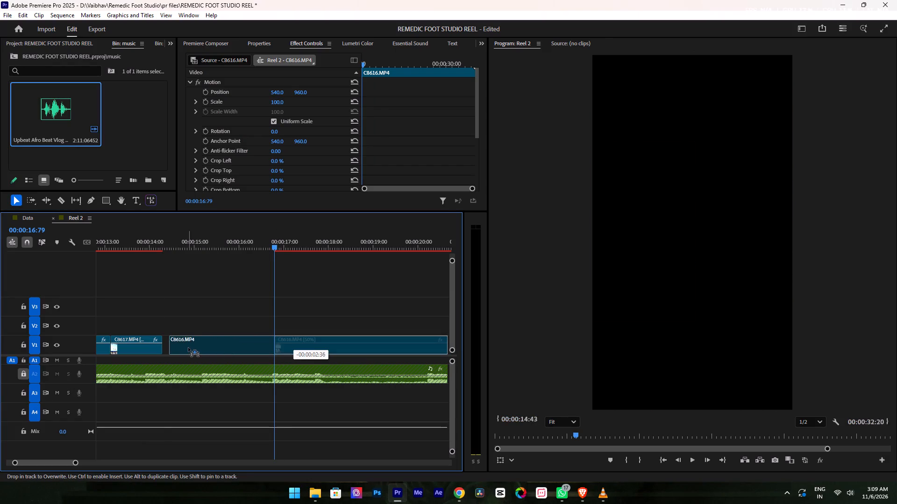
left_click_drag(188, 348, 186, 348)
left_click(154, 235)
key("space")
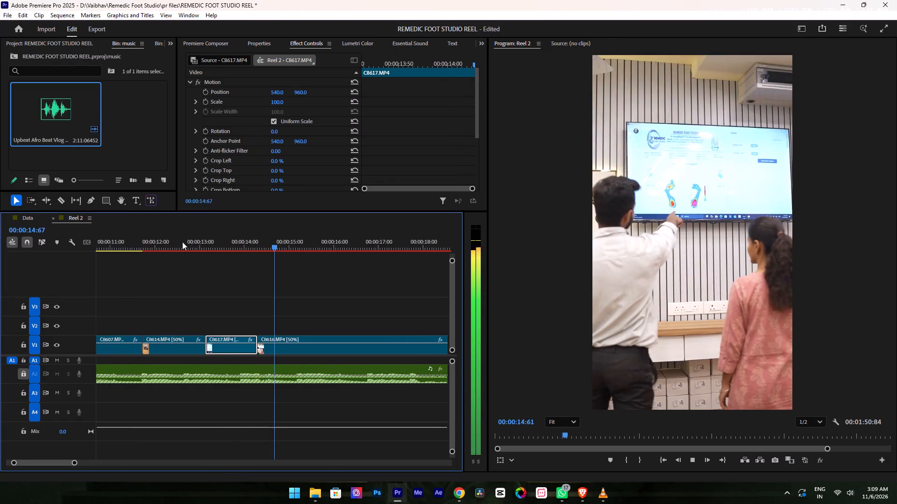
key("space")
Ripple-trim from 00:00:16:11 in C8616 to the next edit point, closing the timeline up to C8621, and preview the transition.
scroll(303, 340, "down", 2, "alt")
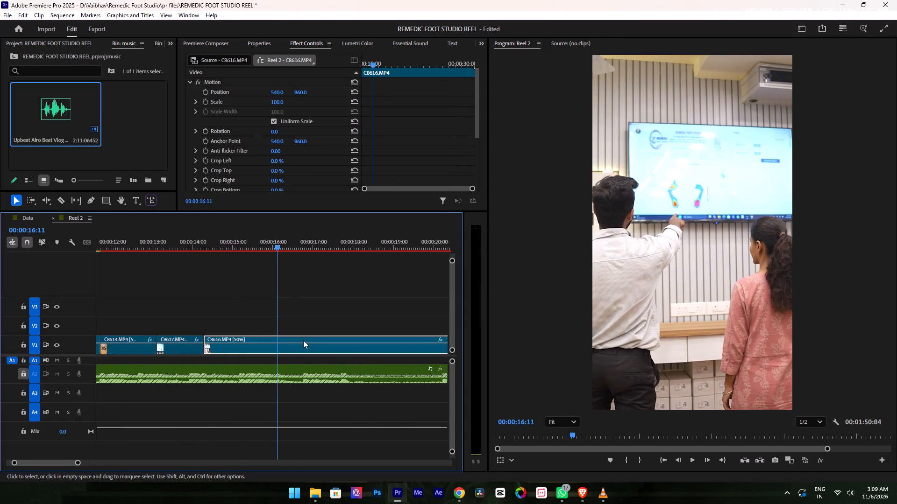
scroll(303, 340, "down", 16, "alt")
scroll(370, 357, "down", 6, "alt")
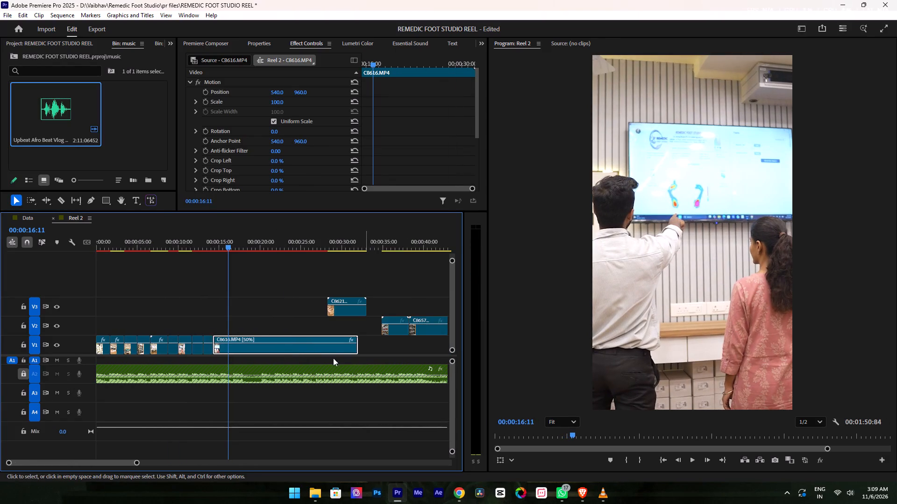
key("w")
scroll(199, 290, "up", 20, "alt")
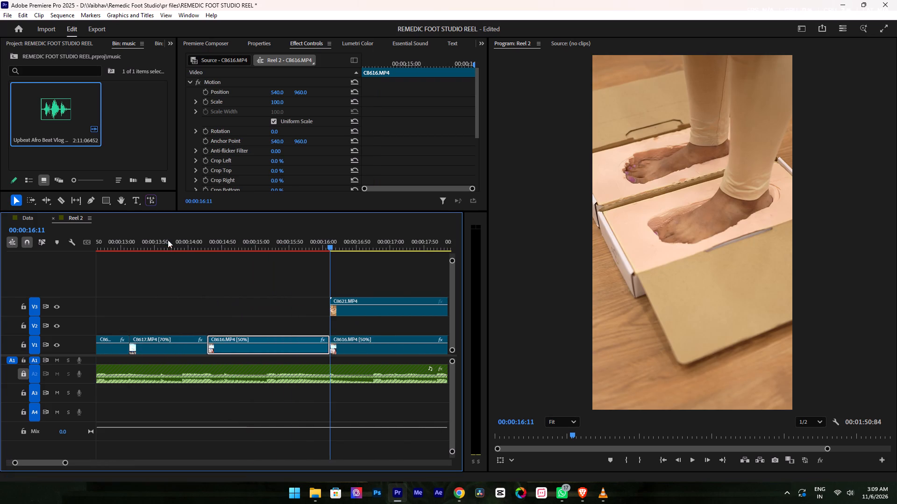
left_click(196, 238)
key("space")
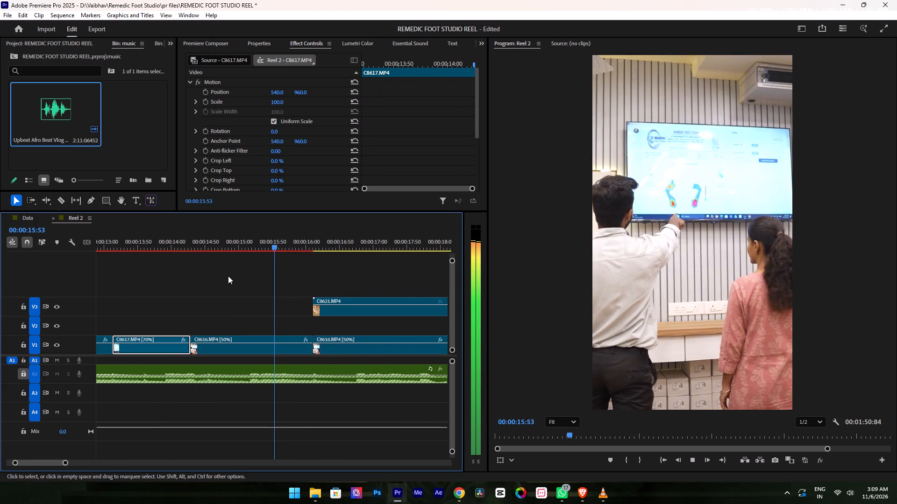
key("space")
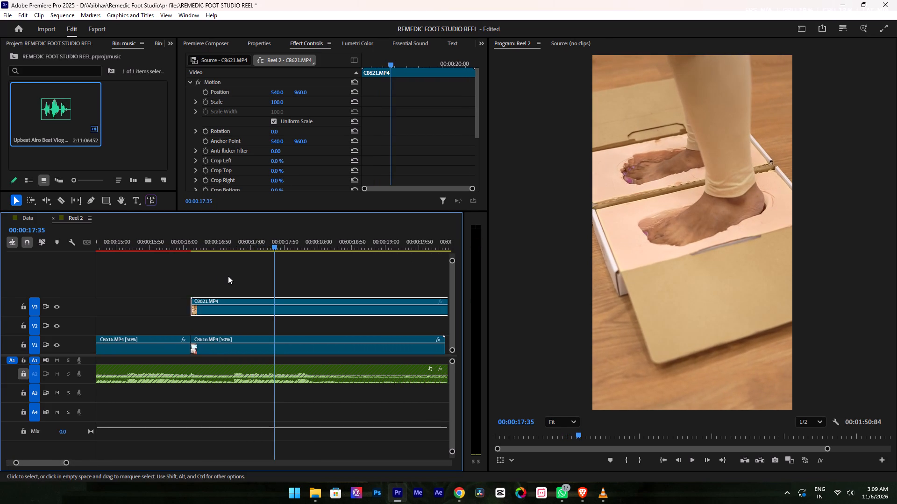
Move the leftover C8616 piece on V1 clear of the cut, scrub through the end of C8621, and delete the leftover piece.
scroll(228, 276, "down", 12, "alt")
scroll(225, 280, "down", 3)
left_click_drag(200, 338, 277, 338)
left_click_drag(282, 249, 261, 265)
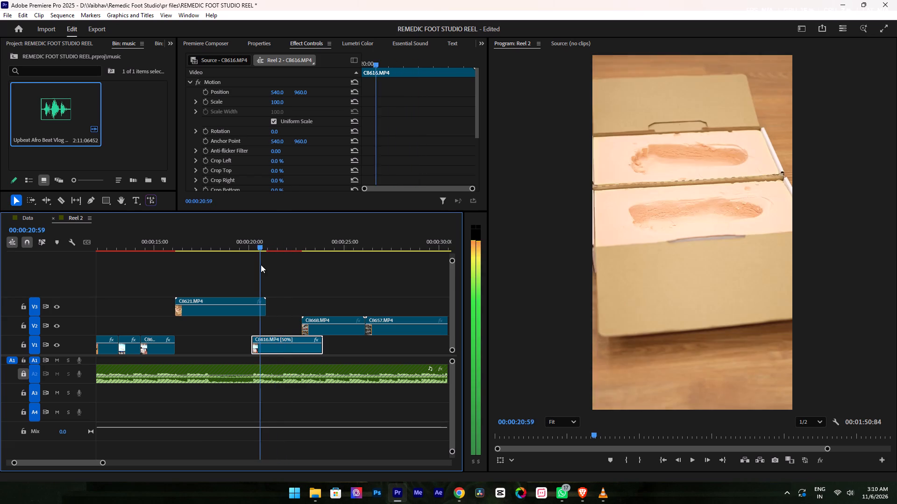
left_click_drag(261, 265, 274, 266)
key("BackSpace")
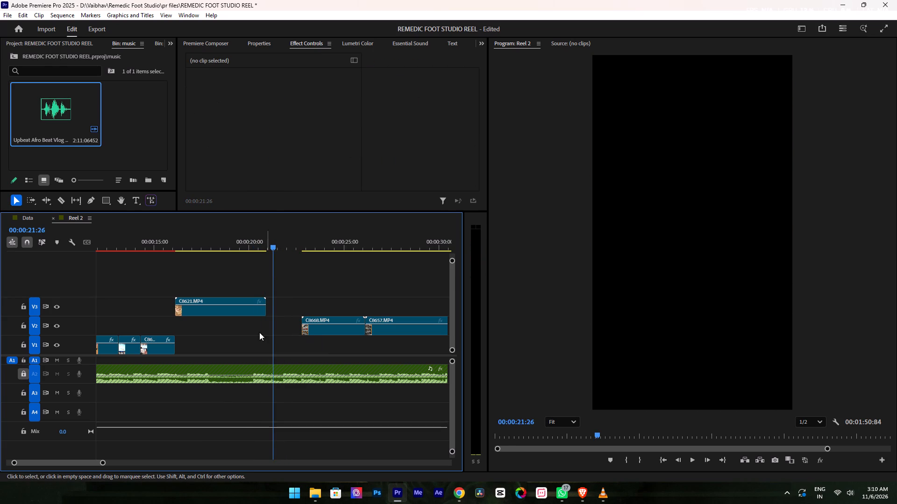
Bring C8621 down from V3, preview it, trim about 0.65 seconds off its start, and place it on V1 directly after C8616.
left_click_drag(196, 314, 196, 320)
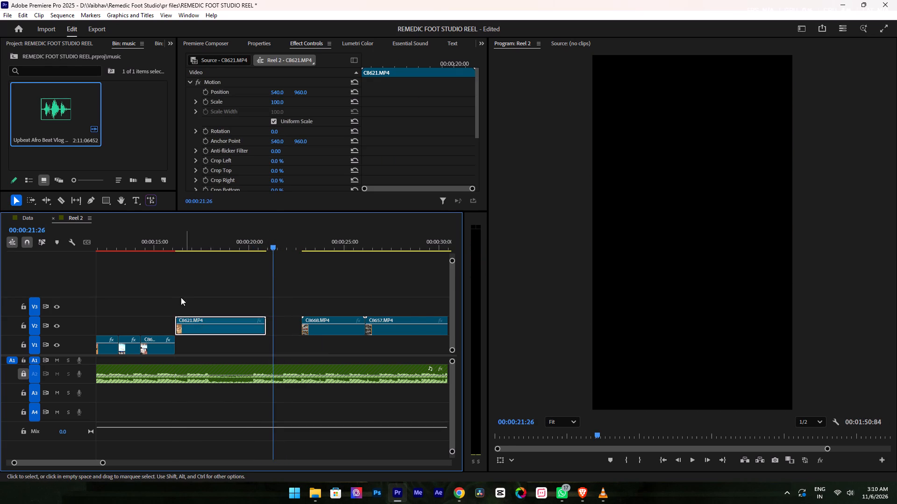
scroll(173, 290, "up", 6, "alt")
left_click(166, 238)
key("space")
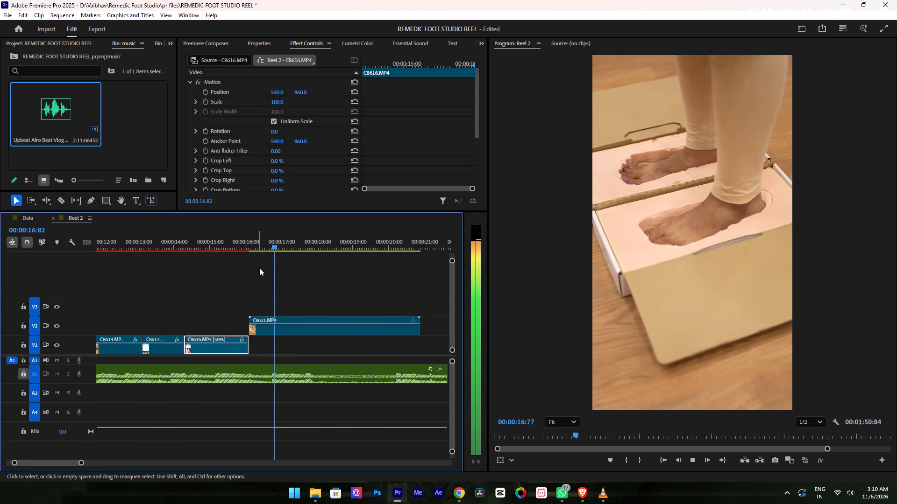
key("space")
scroll(279, 300, "down", 4, "alt")
scroll(258, 298, "up", 5, "alt")
scroll(258, 297, "down", 6)
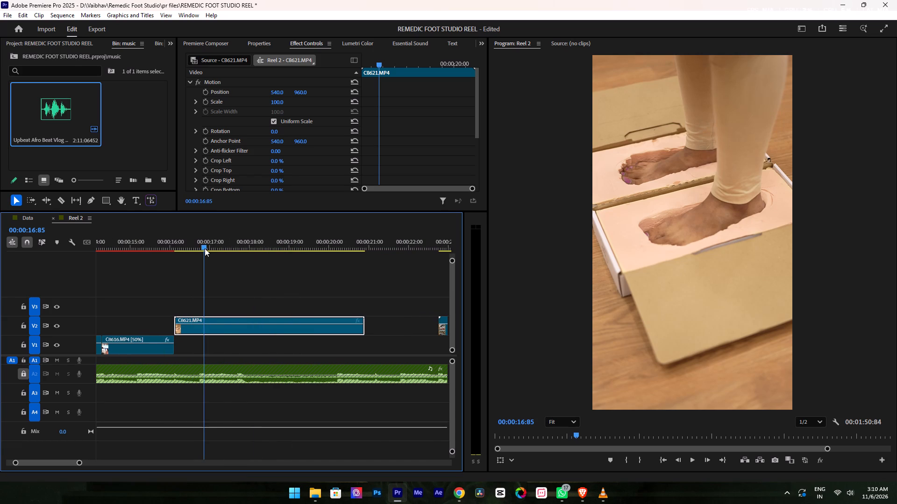
left_click_drag(205, 240, 196, 258)
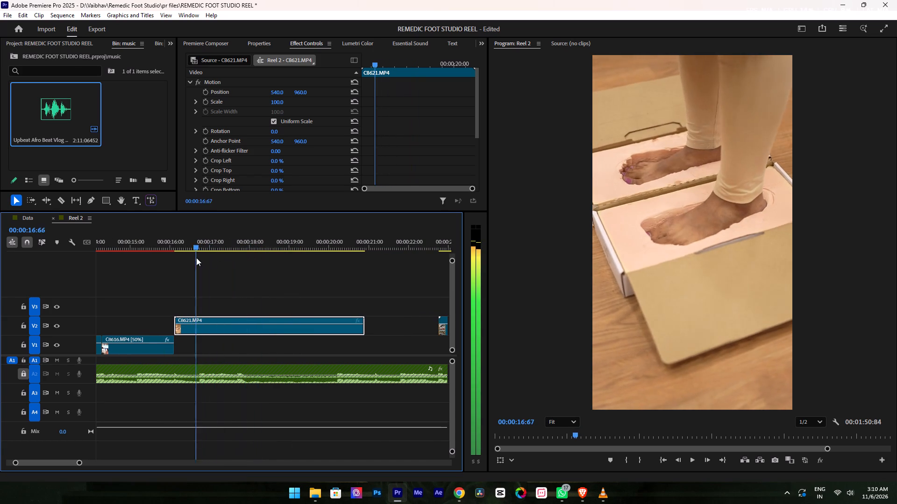
left_click_drag(196, 258, 198, 261)
left_click_drag(177, 330, 203, 333)
left_click_drag(228, 332, 208, 347)
left_click_drag(233, 350, 212, 350)
Set C8621's speed to 50% with Optical Flow interpolation and preview it from the end of C8616.
key("ctrl+r")
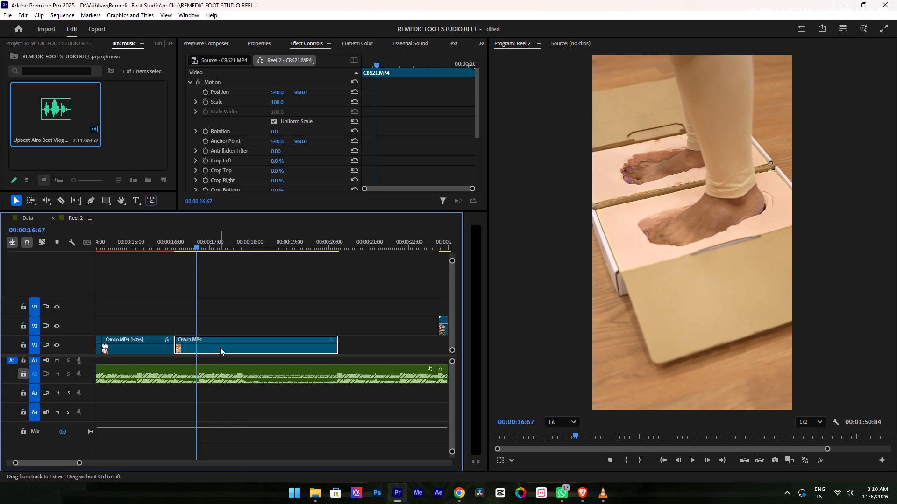
key("5")
key("0")
scroll(448, 274, "down", 6)
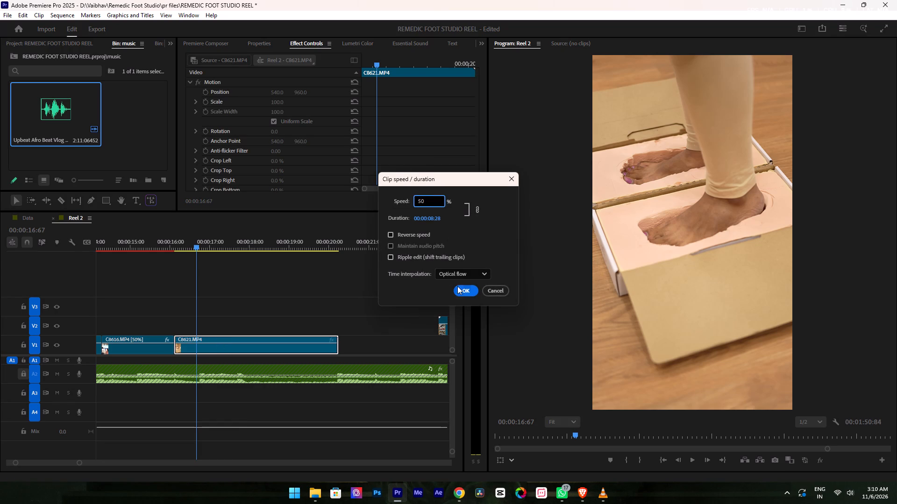
left_click(463, 296)
left_click(466, 292)
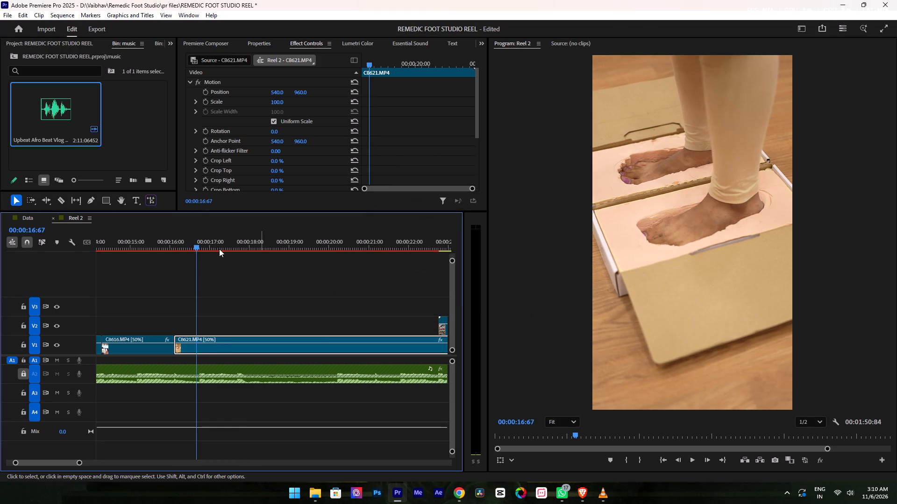
left_click_drag(180, 232, 147, 231)
key("space")
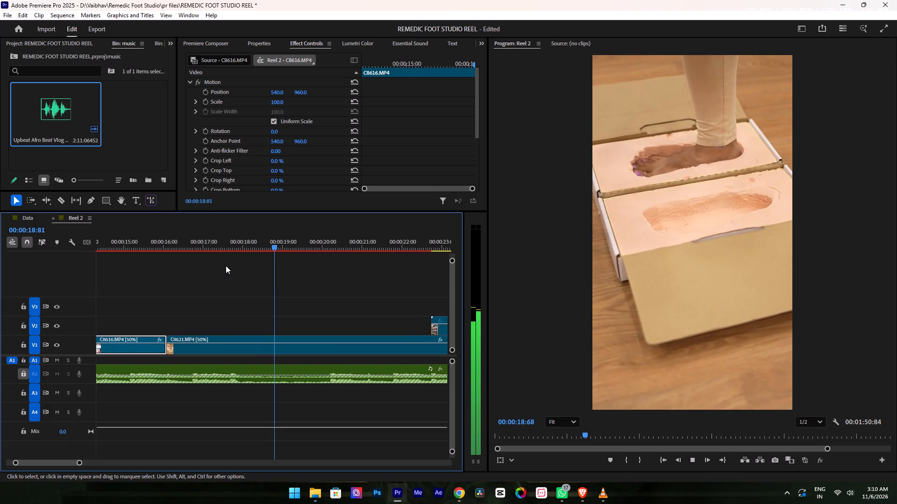
Ripple-trim from 00:00:20:19 in C8621 to the next edit point, bringing C8668 on V2 up to the cut.
key("space")
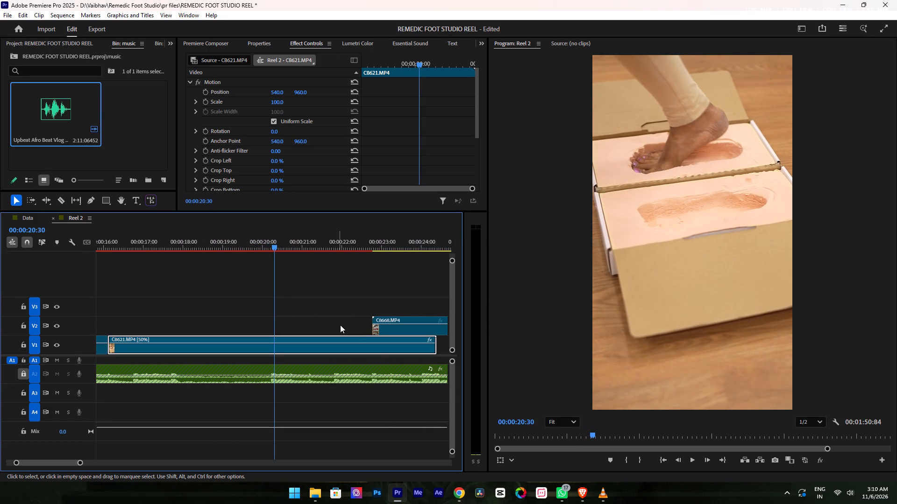
scroll(356, 330, "up", 1, "alt")
left_click_drag(266, 246, 262, 251)
scroll(296, 329, "down", 4, "alt")
key("w")
scroll(277, 303, "up", 5, "alt")
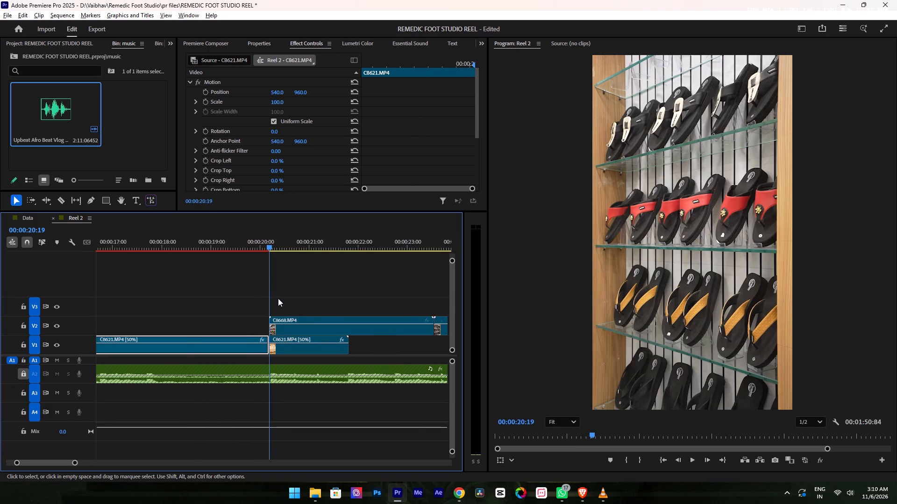
Scrub into C8668, then delete the leftover C8621 piece on V1 underneath it.
scroll(278, 298, "up", 1, "alt")
scroll(306, 337, "down", 10, "alt")
left_click_drag(220, 238, 225, 239)
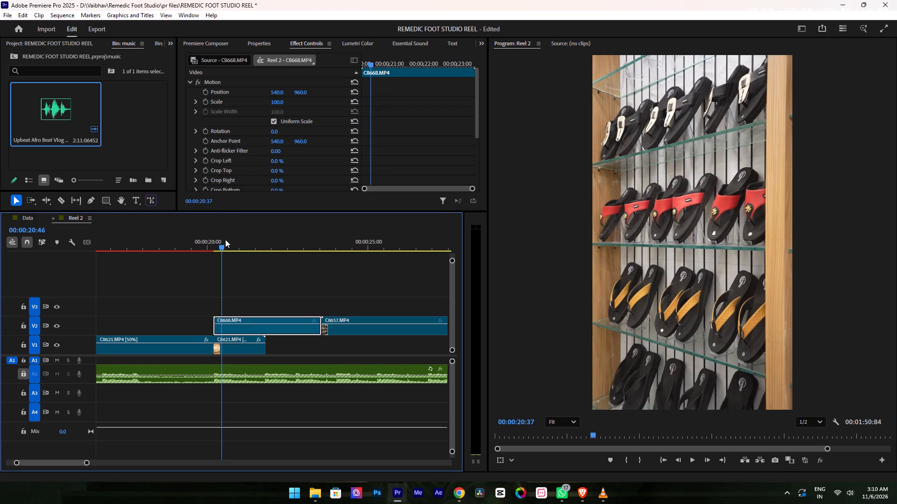
left_click_drag(225, 239, 255, 252)
left_click(245, 348)
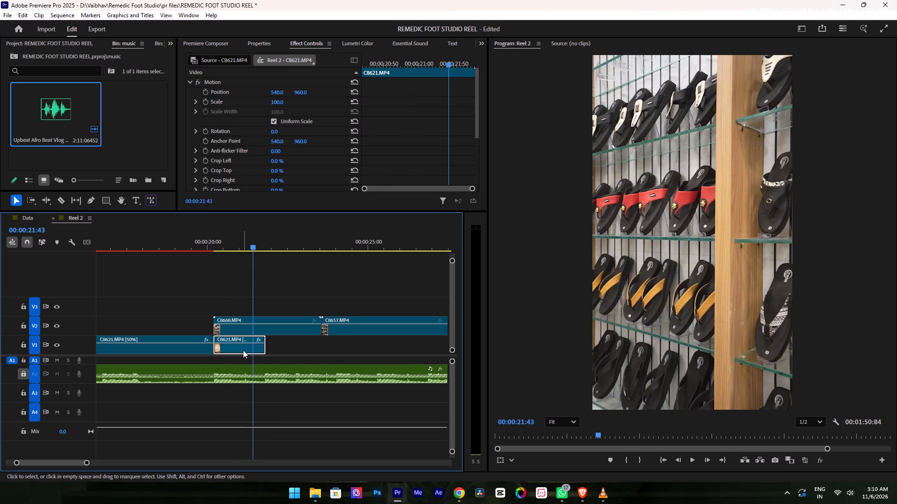
left_click(58, 328)
left_click(58, 328)
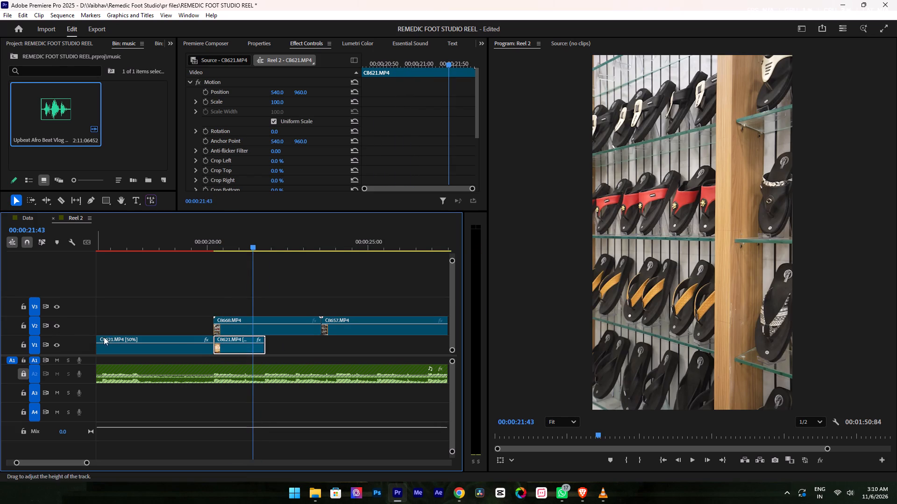
key("BackSpace")
Play back the sequence from before C8616 through C8621, C8668 and C8657, then replay the C8621-to-C8668 cut.
scroll(207, 263, "down", 6, "alt")
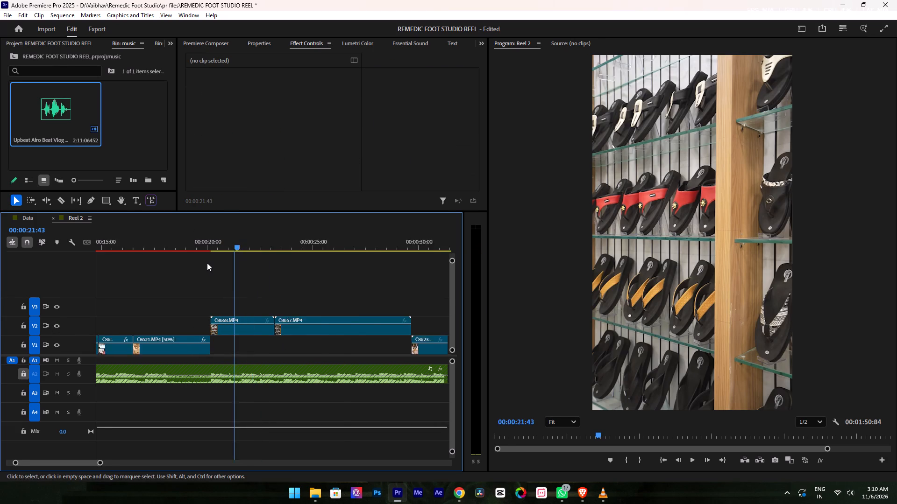
scroll(243, 297, "up", 8)
left_click(238, 245)
key("space")
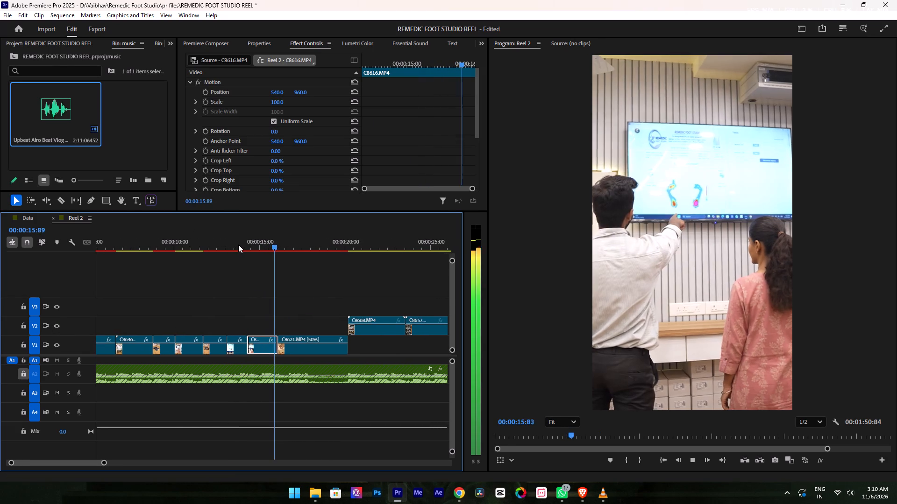
scroll(235, 240, "up", 8, "alt")
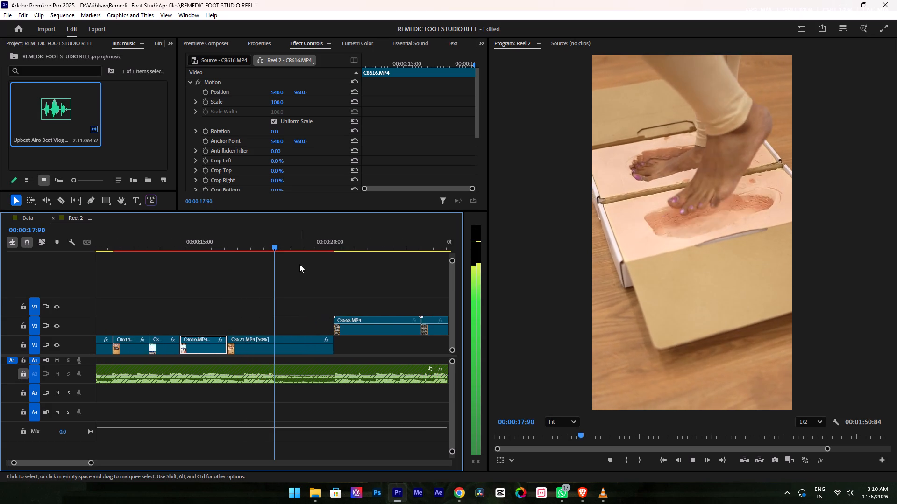
scroll(299, 264, "up", 2, "alt")
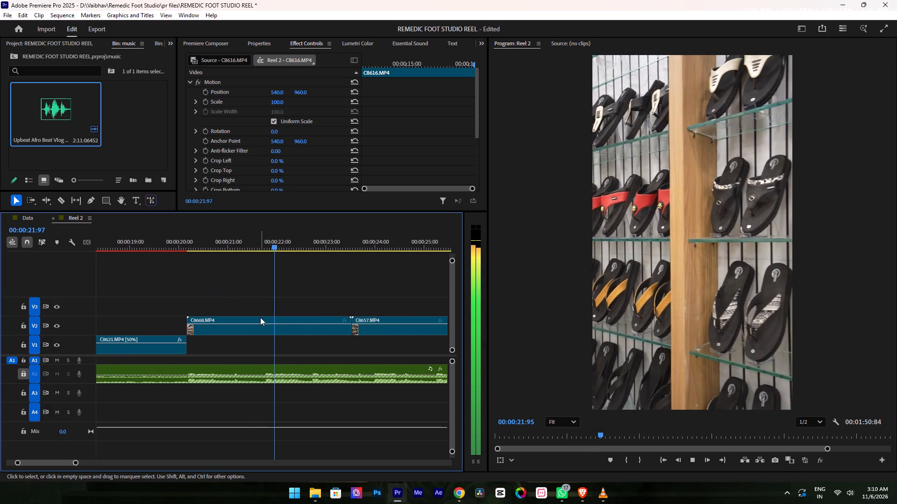
scroll(260, 317, "down", 5)
scroll(253, 294, "down", 3, "alt")
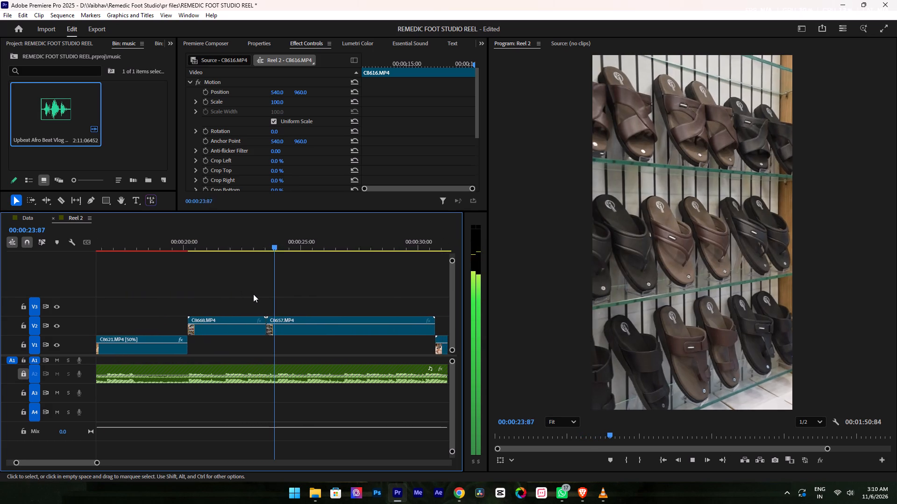
key("space")
scroll(214, 284, "up", 16)
scroll(239, 278, "down", 5)
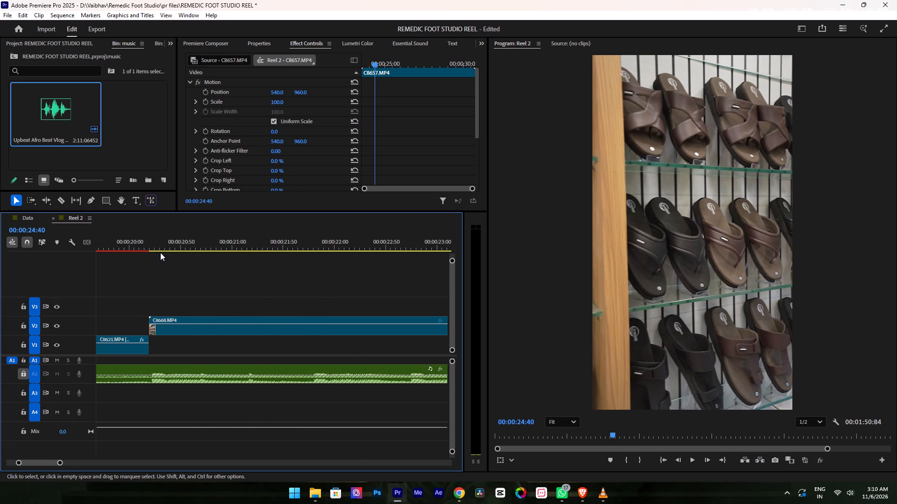
left_click_drag(147, 231, 141, 234)
key("space")
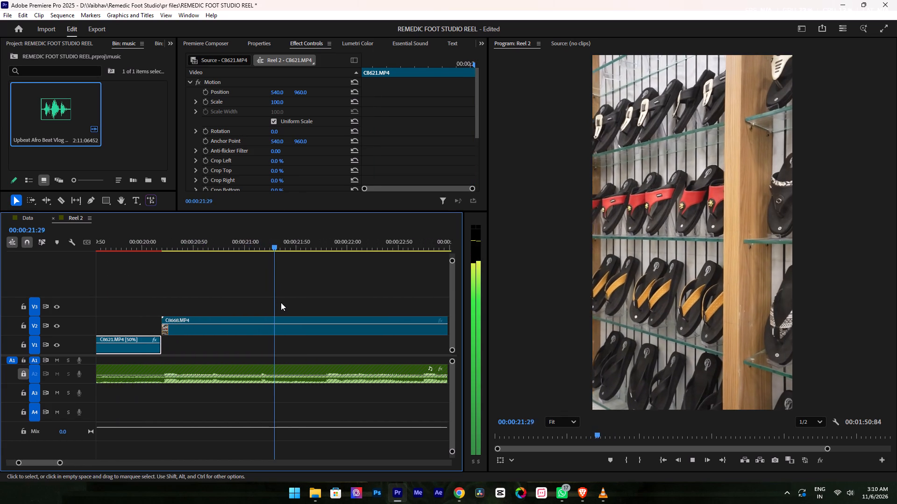
key("space")
Scrub C8668, trim about 0.77 seconds off its start on V2, and move it back to begin where C8621 ends.
scroll(275, 302, "down", 6, "alt")
scroll(211, 289, "down", 4)
left_click_drag(218, 240, 256, 249)
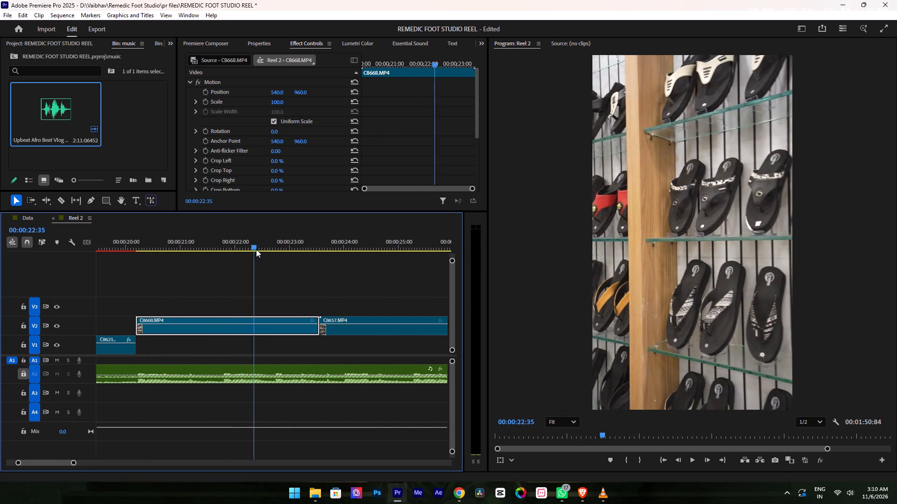
left_click_drag(256, 249, 132, 238)
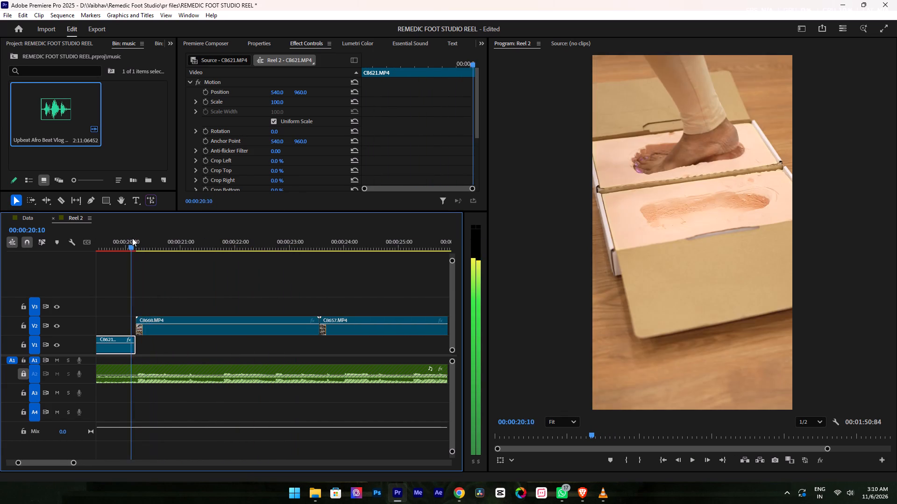
left_click_drag(132, 238, 175, 239)
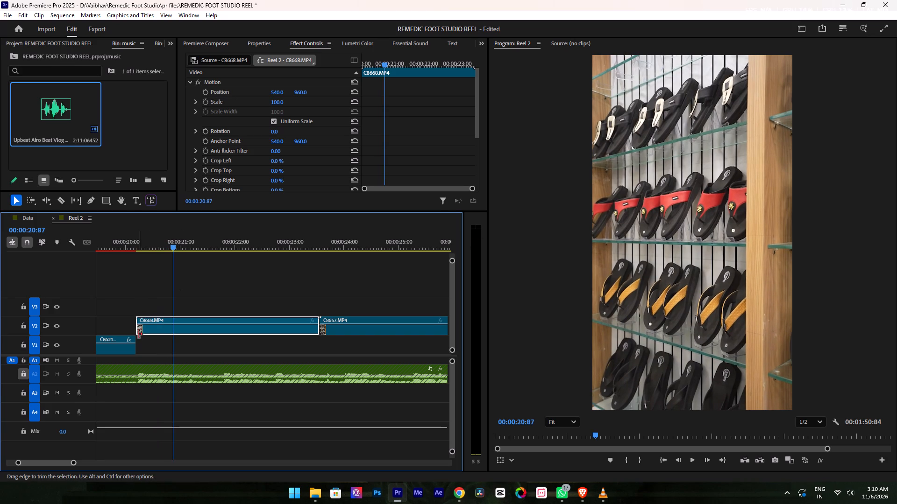
left_click(140, 336)
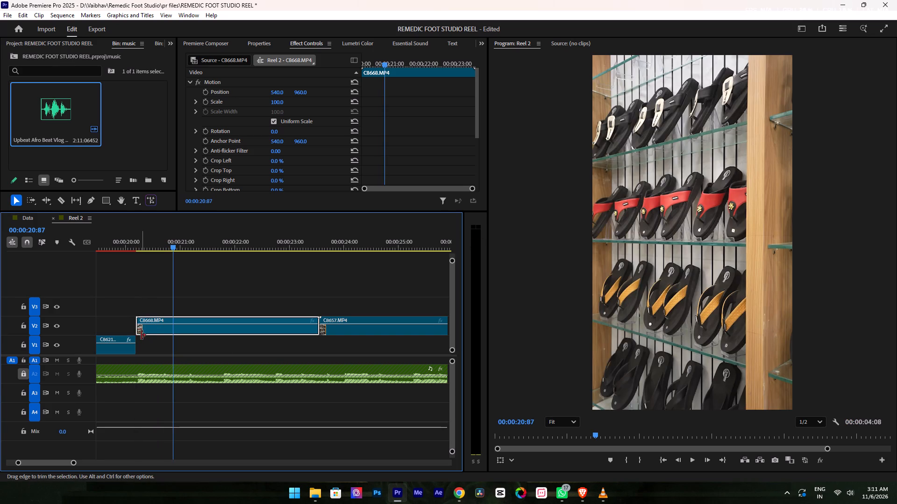
left_click_drag(141, 330, 183, 330)
left_click_drag(192, 330, 161, 330)
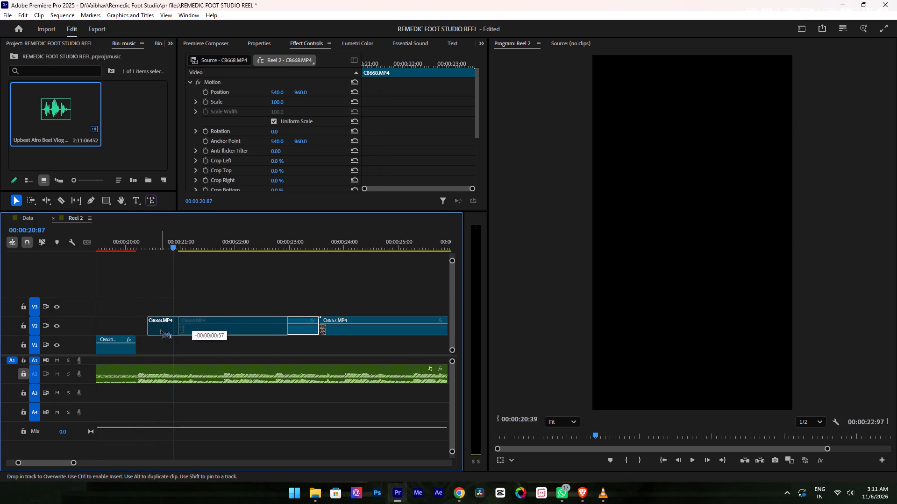
left_click_drag(161, 330, 154, 329)
Scrub C8668, ripple-trim its end at 00:00:21:81, and move C8657 on V2 directly after it.
left_click_drag(132, 237, 191, 256)
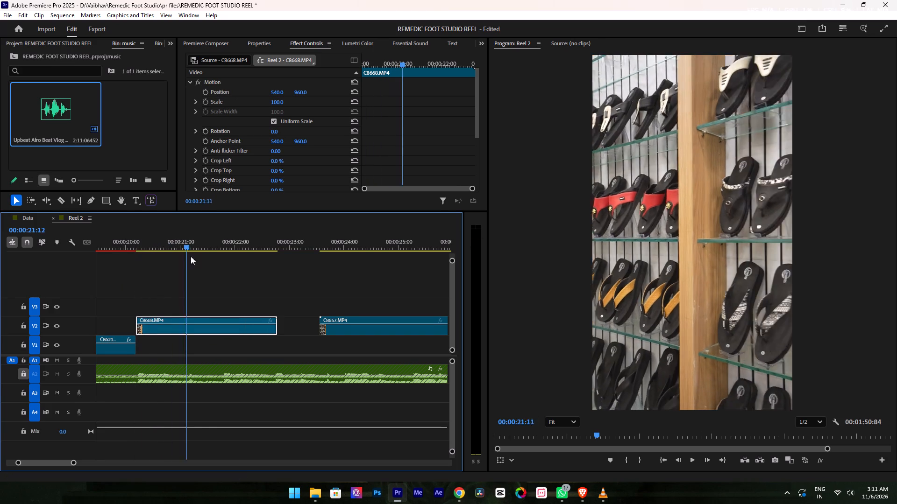
left_click_drag(191, 256, 243, 282)
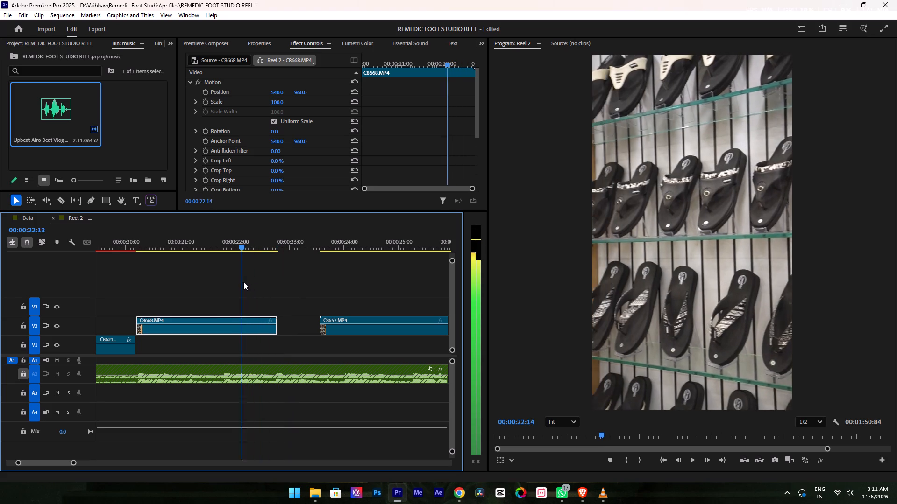
left_click_drag(243, 282, 236, 281)
left_click_drag(222, 245, 227, 250)
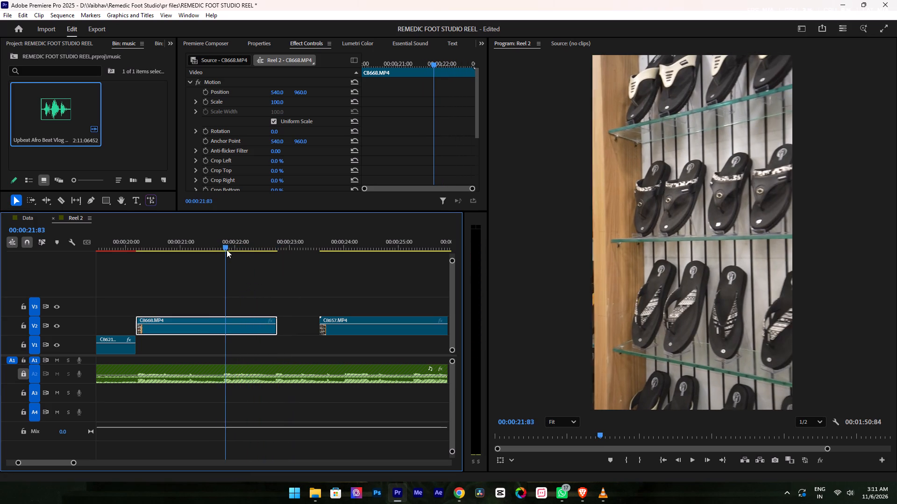
left_click_drag(227, 250, 225, 250)
key("w")
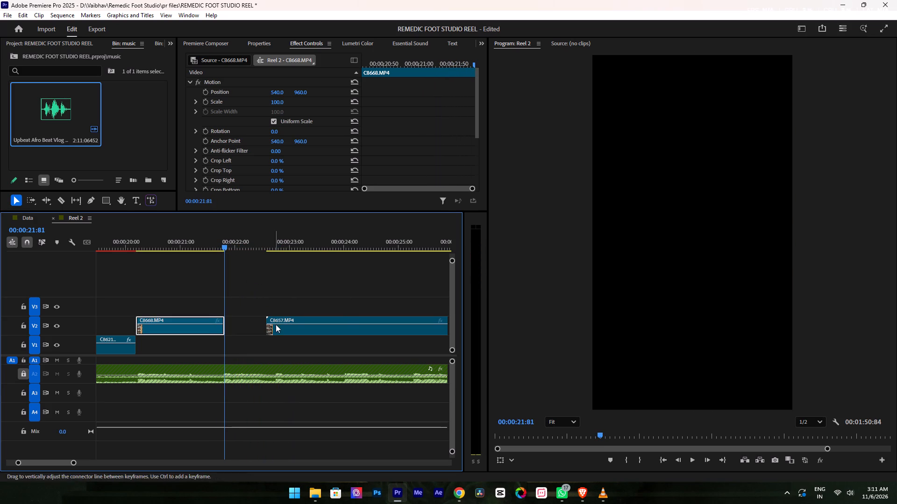
left_click_drag(283, 331, 245, 327)
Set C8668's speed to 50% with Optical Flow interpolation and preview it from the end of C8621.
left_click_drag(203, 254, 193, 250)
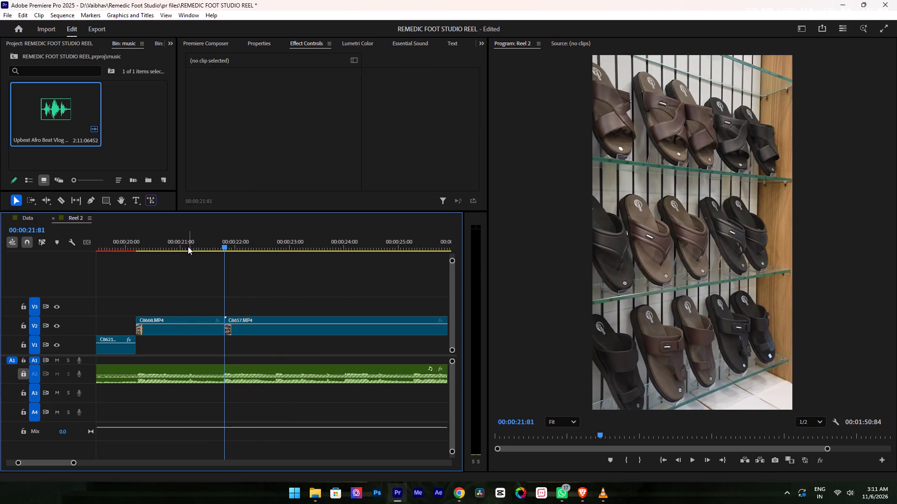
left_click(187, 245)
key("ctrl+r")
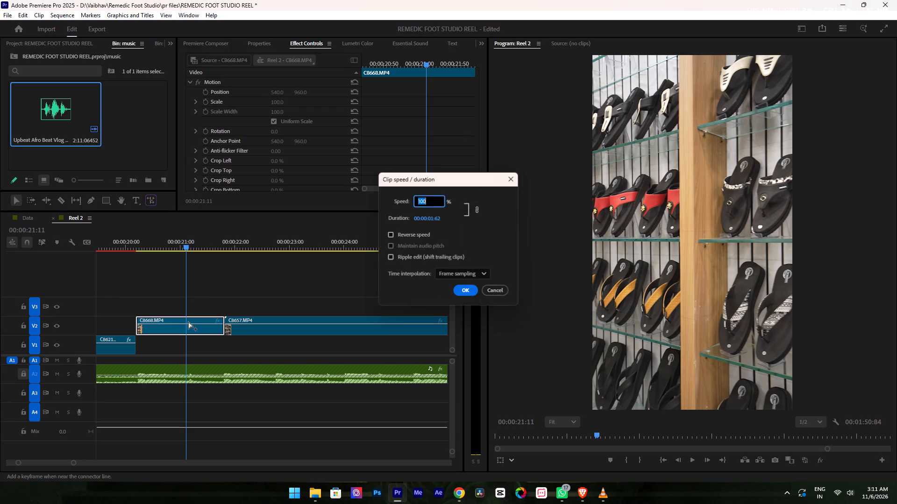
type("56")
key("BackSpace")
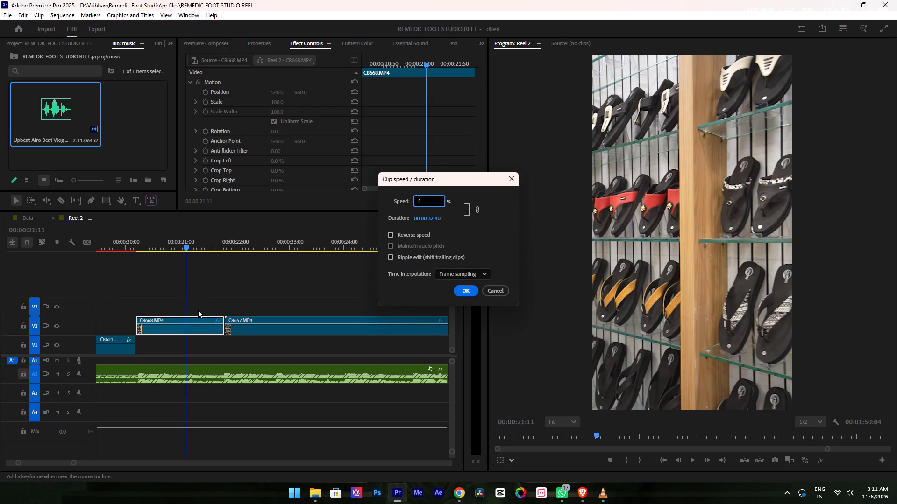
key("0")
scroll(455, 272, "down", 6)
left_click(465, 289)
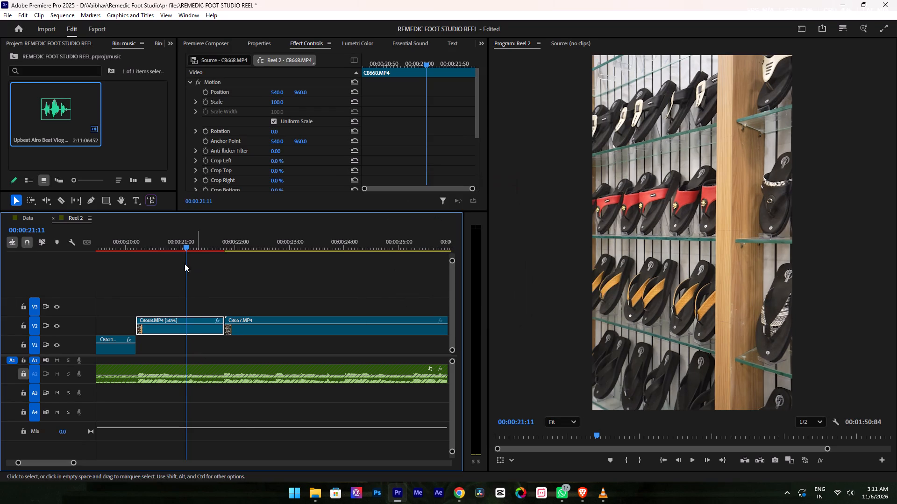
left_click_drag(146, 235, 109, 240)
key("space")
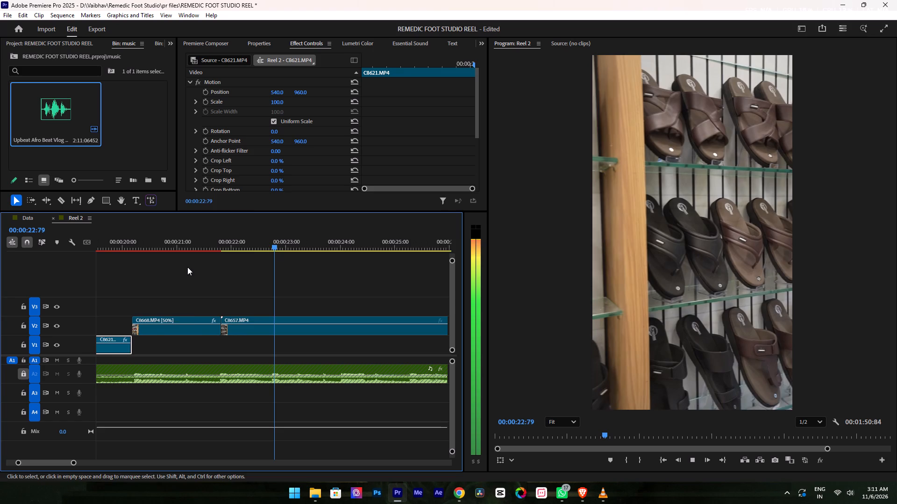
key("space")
Set C8668's speed to 70% with Optical Flow interpolation.
left_click_drag(129, 238, 134, 244)
key("ctrl+r")
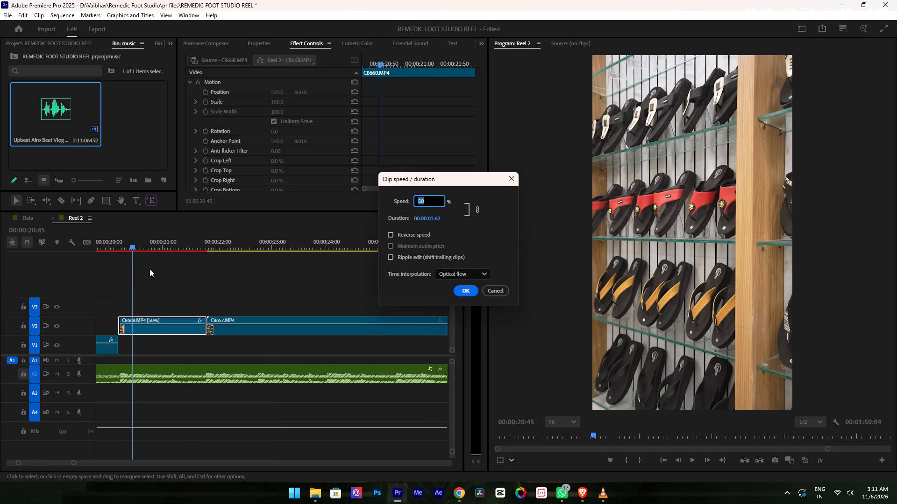
type("70")
scroll(442, 271, "down", 7)
left_click(463, 296)
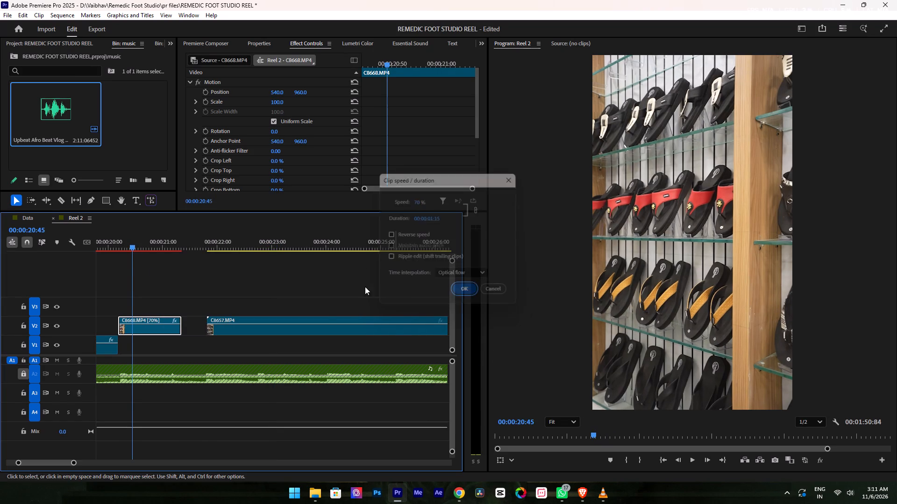
Extend the end of C8668 on V2 to meet the start of C8657, and preview from C8621 into C8657.
left_click(182, 324)
left_click_drag(182, 324, 206, 323)
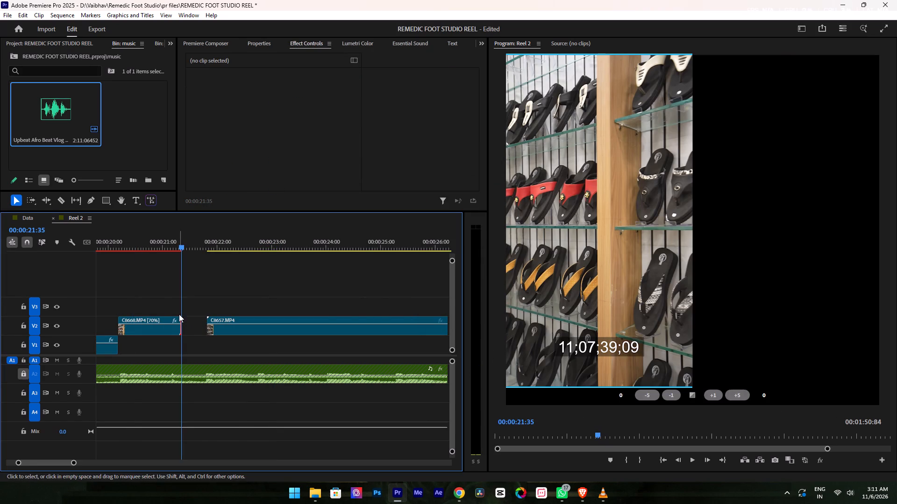
left_click_drag(182, 326, 187, 326)
left_click_drag(185, 329, 225, 334)
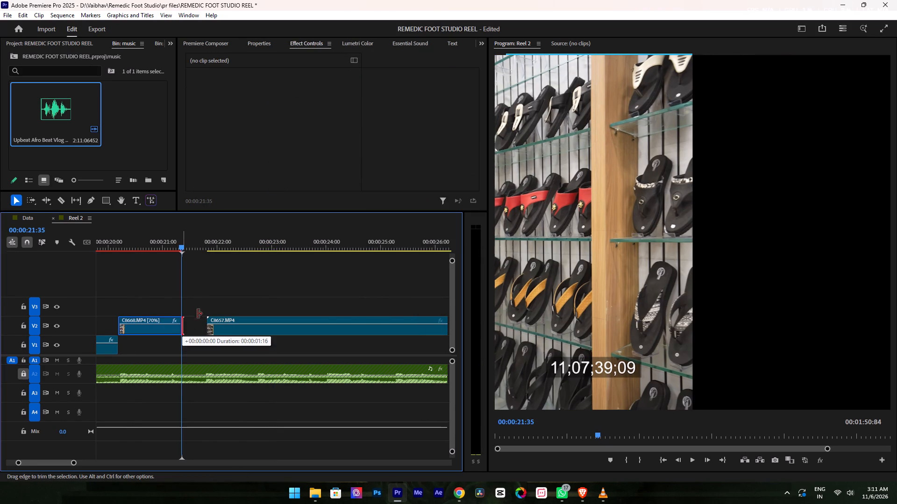
left_click(198, 295)
left_click(212, 302)
left_click_drag(188, 331, 228, 333)
left_click_drag(107, 239, 91, 238)
key("space")
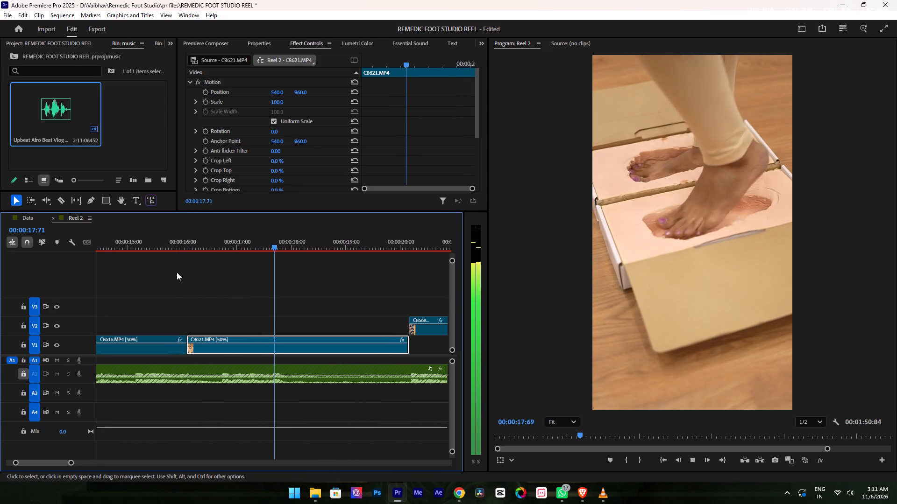
scroll(259, 300, "down", 7, "alt")
scroll(251, 293, "up", 3, "alt")
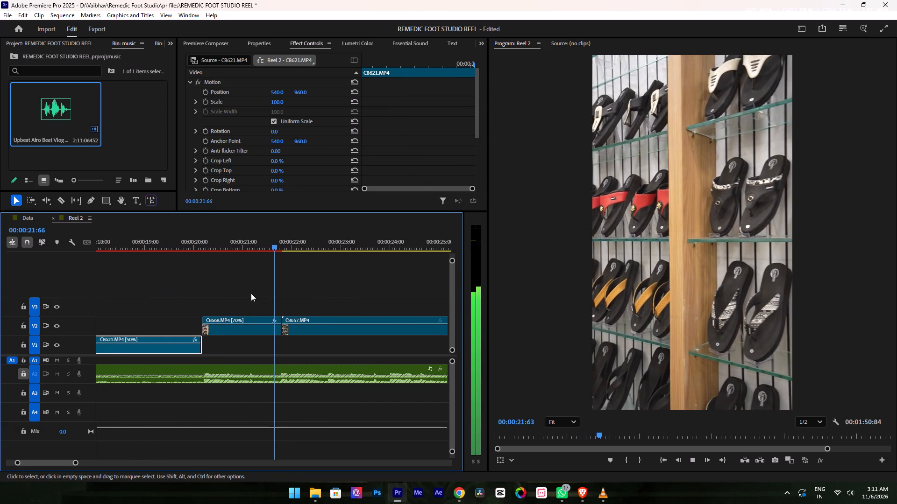
key("space")
Scrub through C8657 on V2, ripple-trim its start to a later shelf shot, and ripple-trim its end at 00:00:23:76.
scroll(278, 296, "down", 6, "alt")
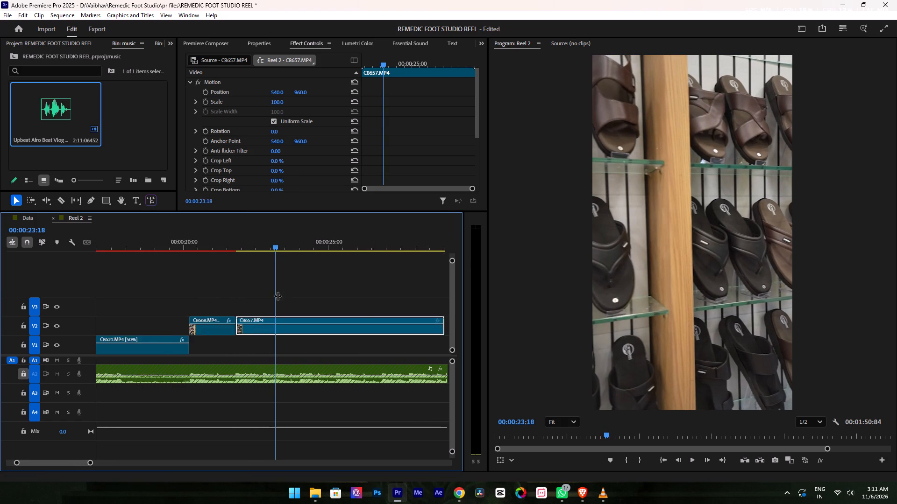
scroll(278, 296, "down", 4, "alt")
scroll(257, 294, "down", 4)
left_click_drag(224, 242, 256, 254)
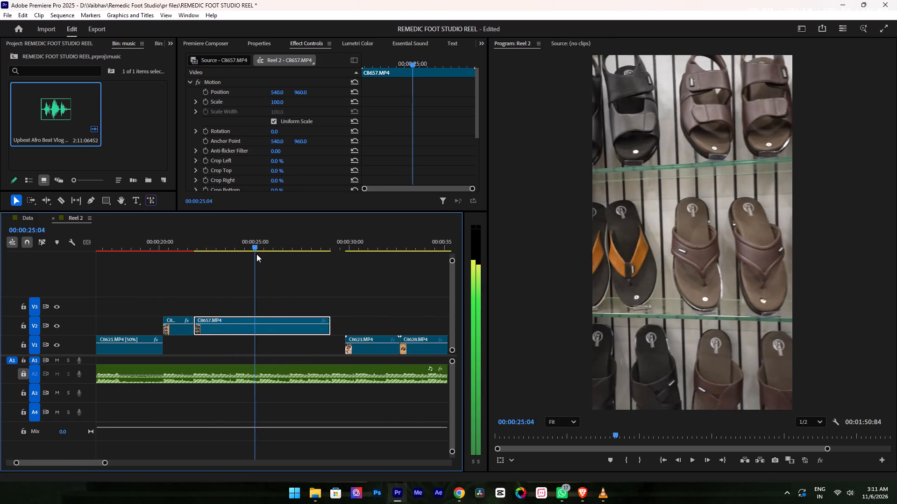
left_click_drag(256, 254, 242, 259)
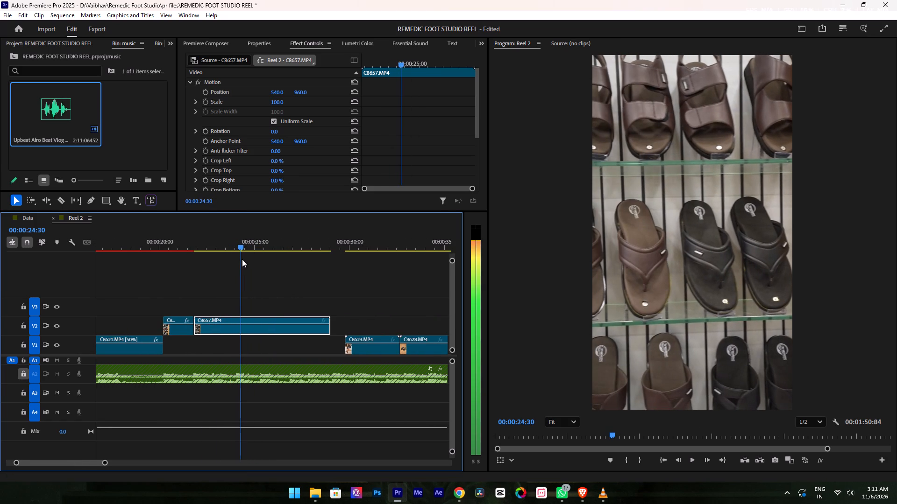
left_click_drag(242, 259, 244, 273)
key("q")
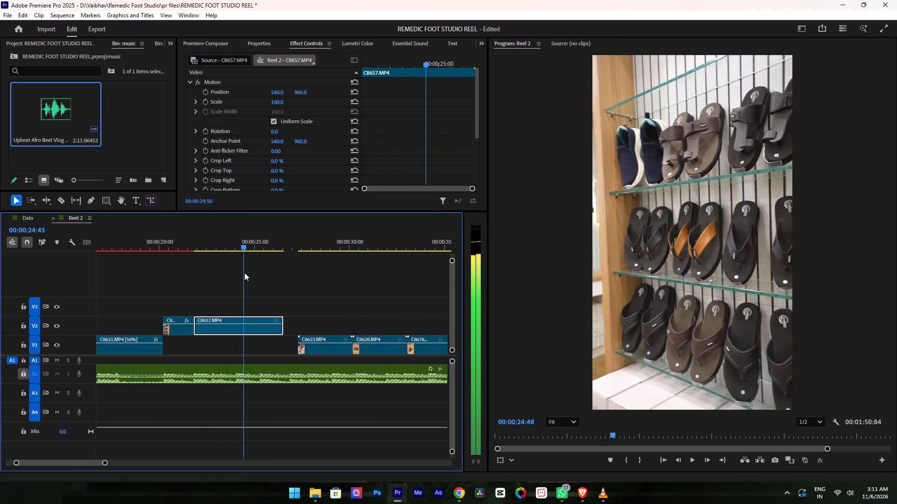
left_click_drag(244, 273, 234, 274)
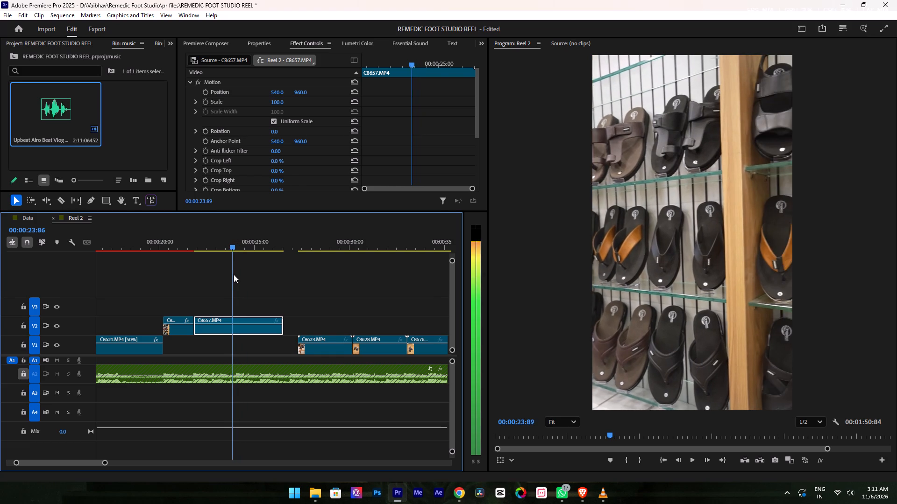
left_click_drag(234, 274, 232, 275)
key("w")
scroll(224, 284, "up", 18, "alt")
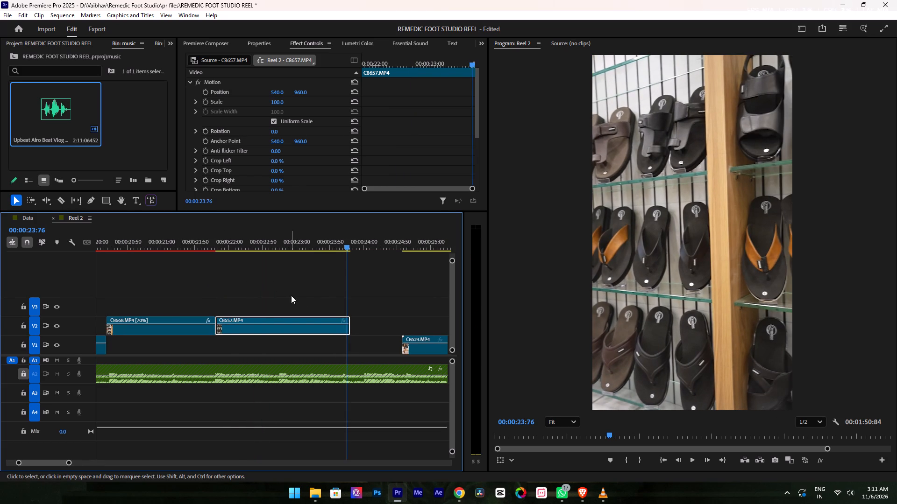
scroll(328, 296, "up", 3, "alt")
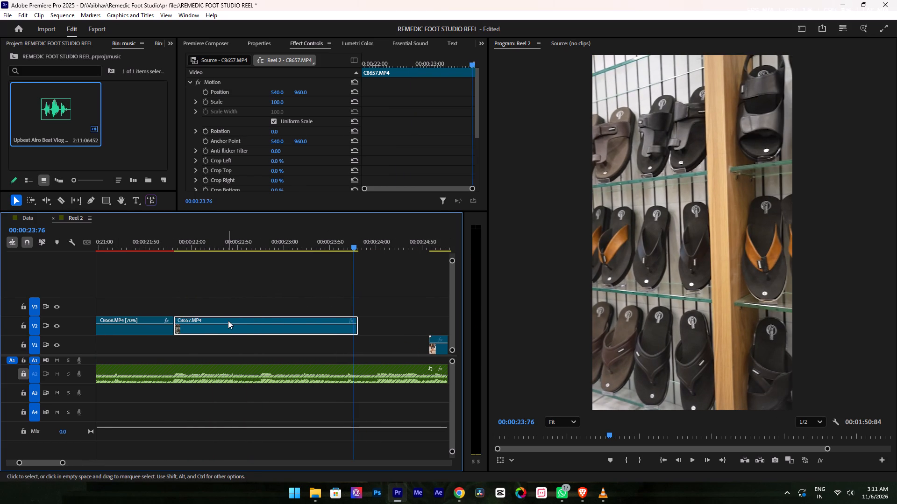
Move C8657 down from V2 to V1 and butt C8623 against its end.
left_click(226, 289)
left_click(213, 322)
scroll(346, 339, "down", 5, "alt")
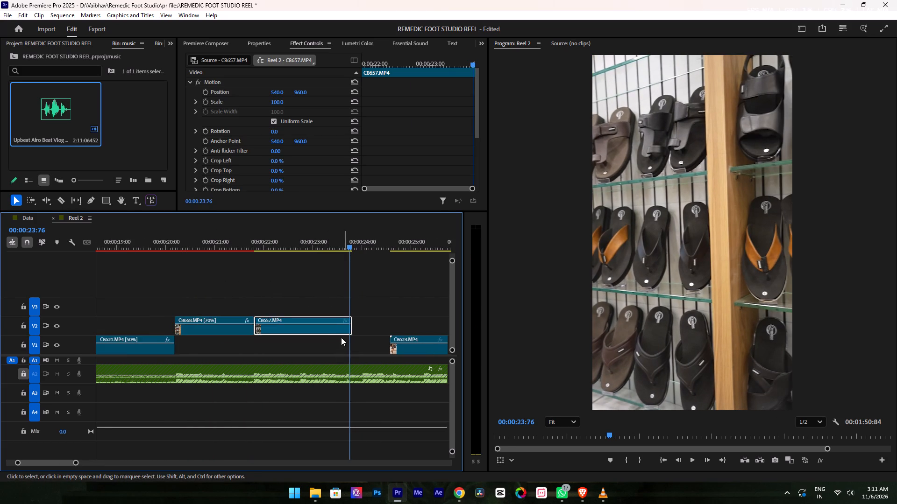
scroll(341, 337, "down", 5, "alt")
left_click_drag(257, 334, 259, 348)
left_click_drag(353, 351, 314, 349)
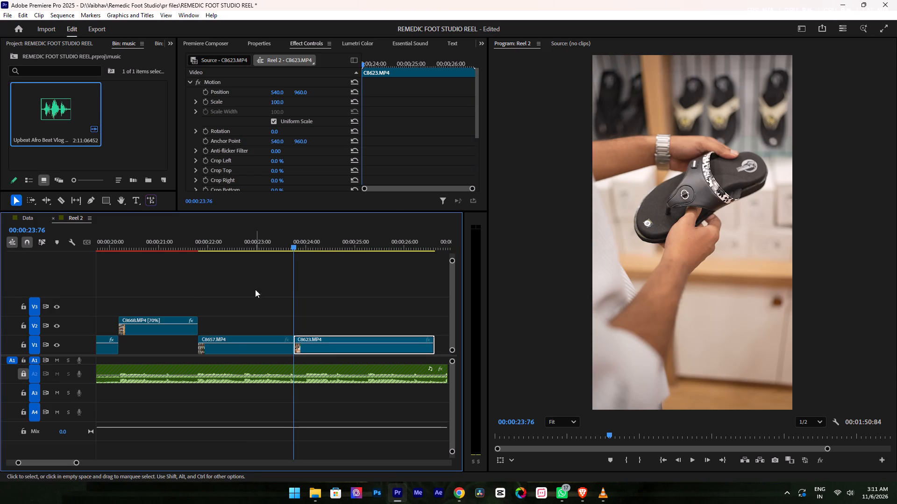
Set C8657's speed to 50% with Optical Flow interpolation and preview from the end of C8621 into C8623.
left_click(234, 348)
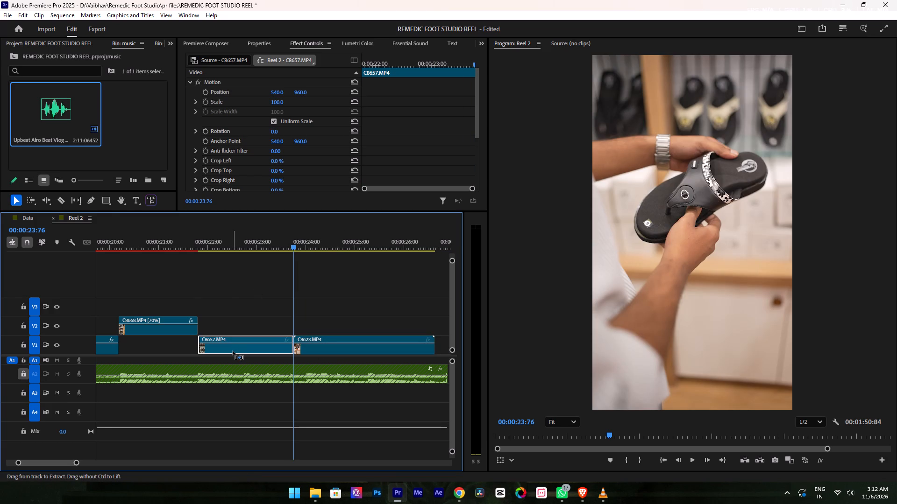
key("ctrl+r")
key("5")
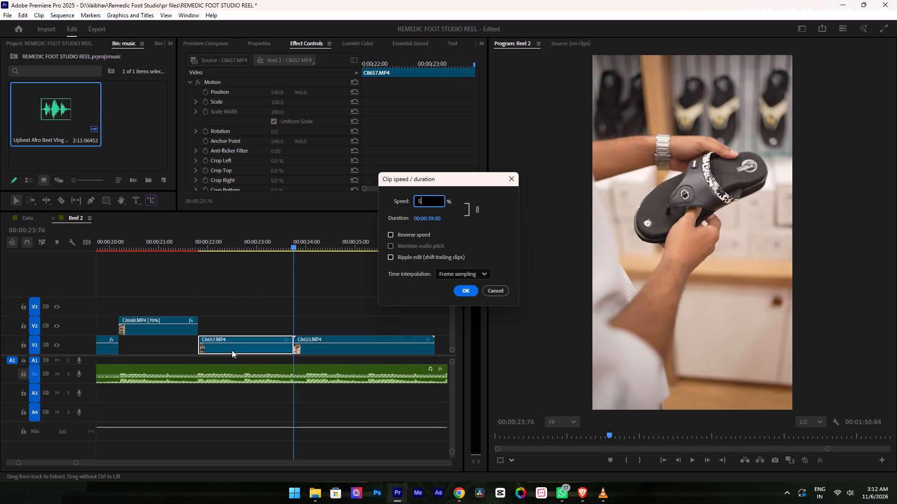
type("90")
key("BackSpace")
key("BackSpace")
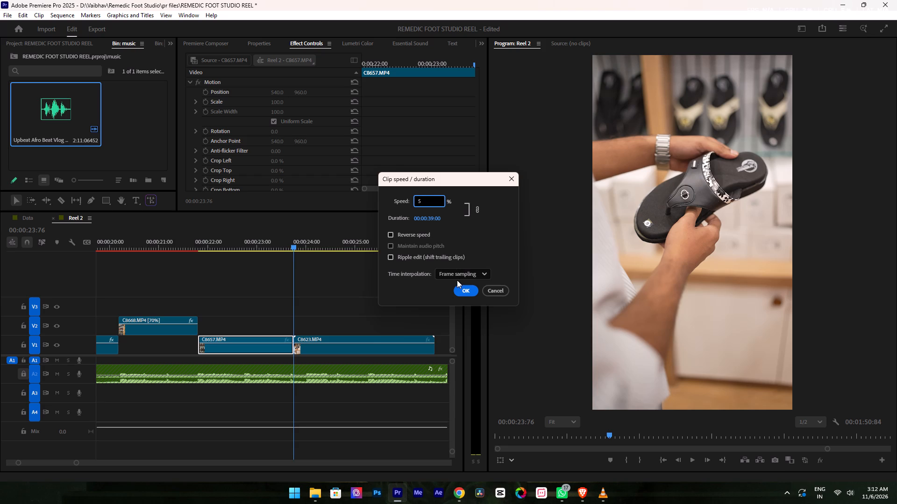
key("0")
scroll(460, 279, "down", 7)
left_click(464, 294)
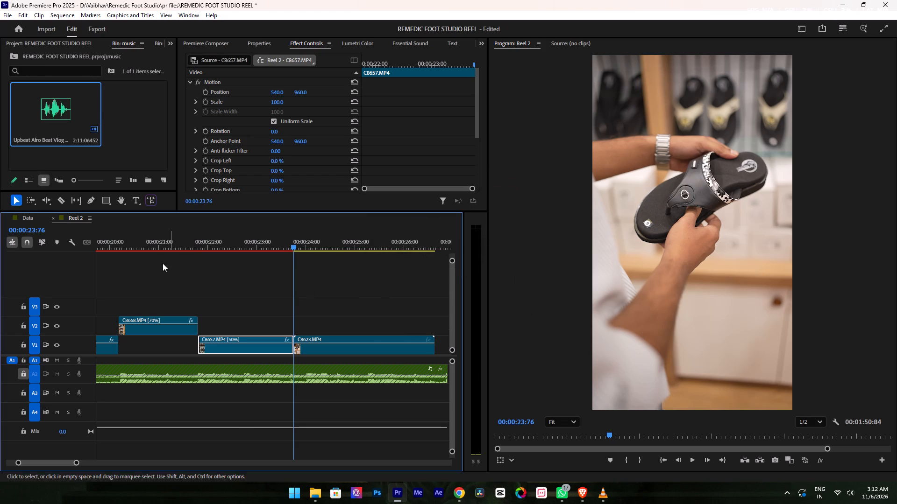
left_click_drag(126, 246, 102, 245)
key("space")
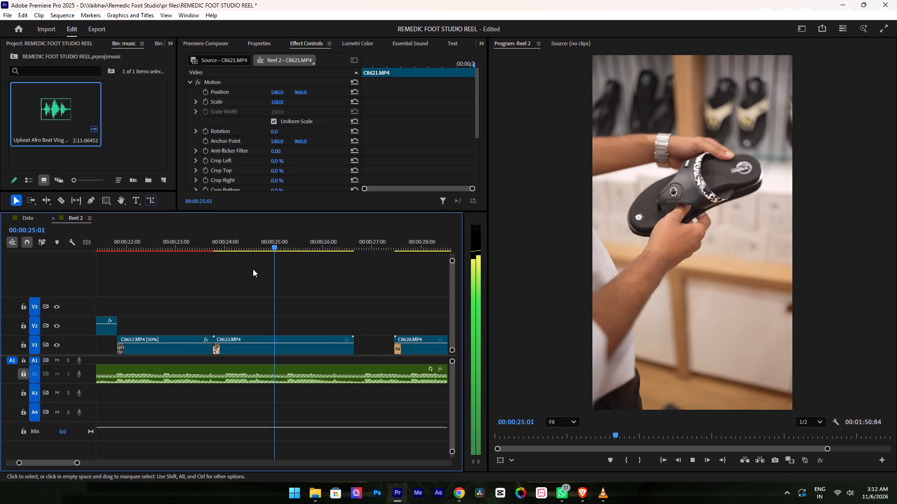
key("space")
Replay C8623 and trim its start to 00:00:25:18 and its end to about 00:00:26:14.
left_click(180, 245)
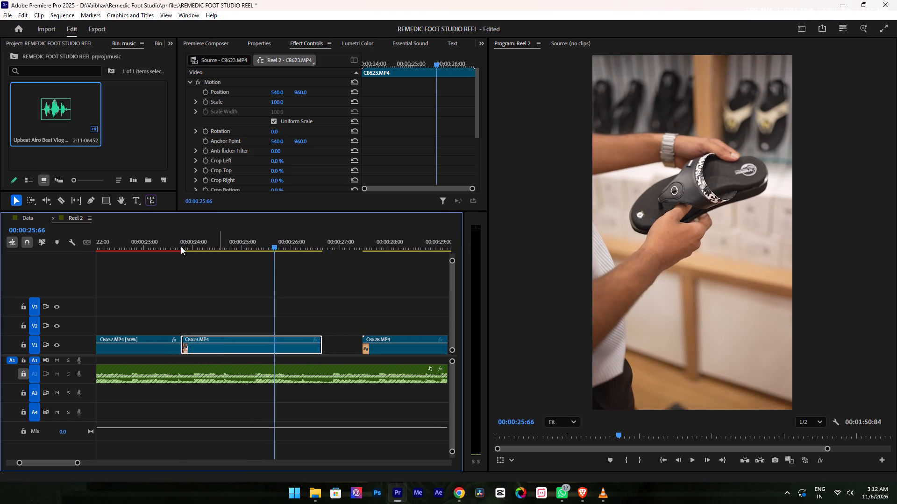
key("space")
key("space")
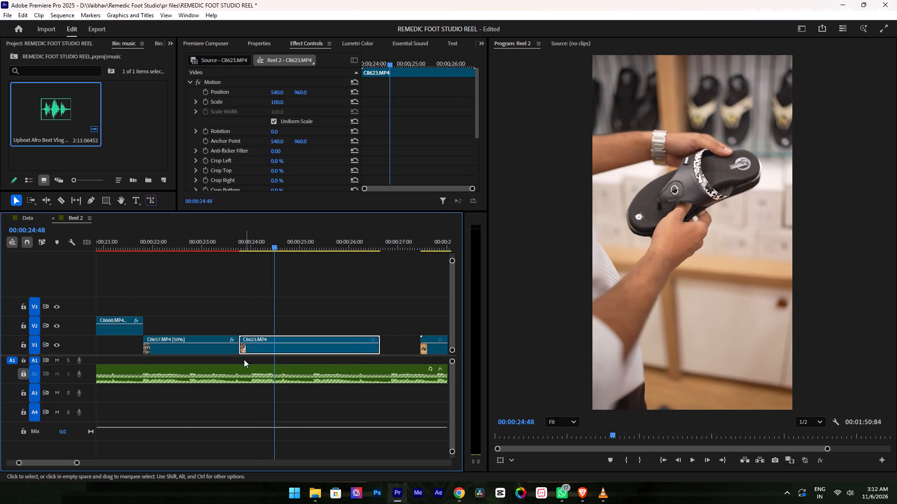
key("space")
key("space")
key("space")
key("space")
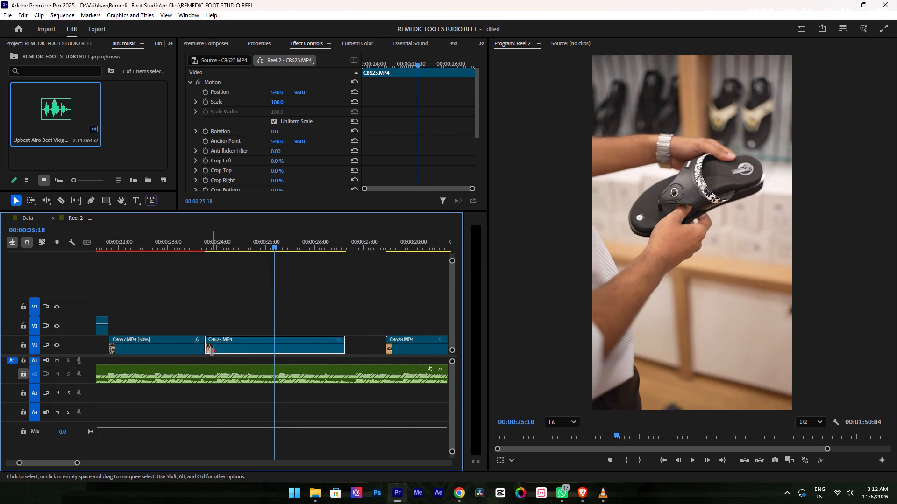
left_click_drag(207, 350, 274, 355)
key("space")
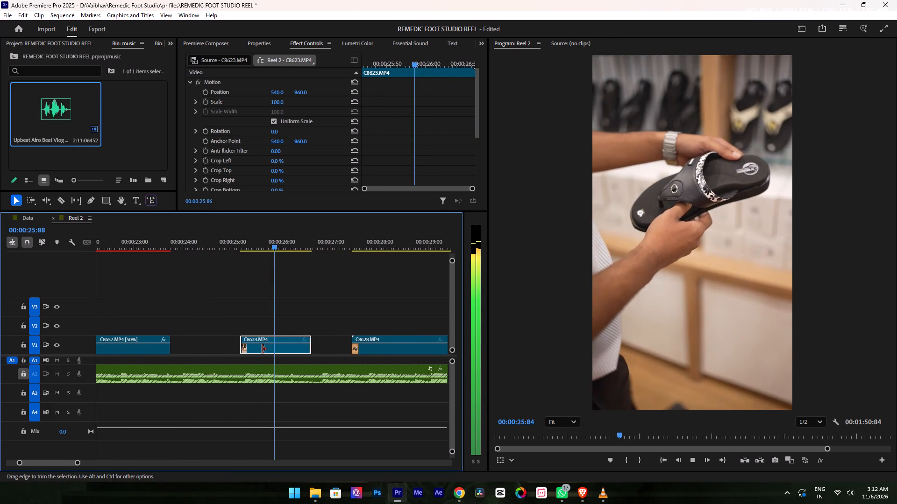
key("space")
left_click_drag(291, 351, 266, 351)
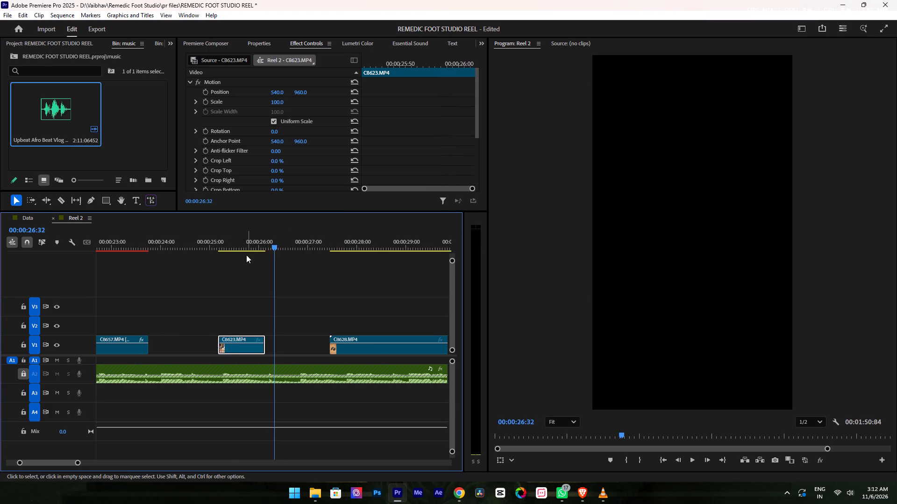
Set the trimmed C8623's speed to 50% with Optical Flow interpolation.
left_click_drag(241, 241, 228, 242)
key("ctrl+r")
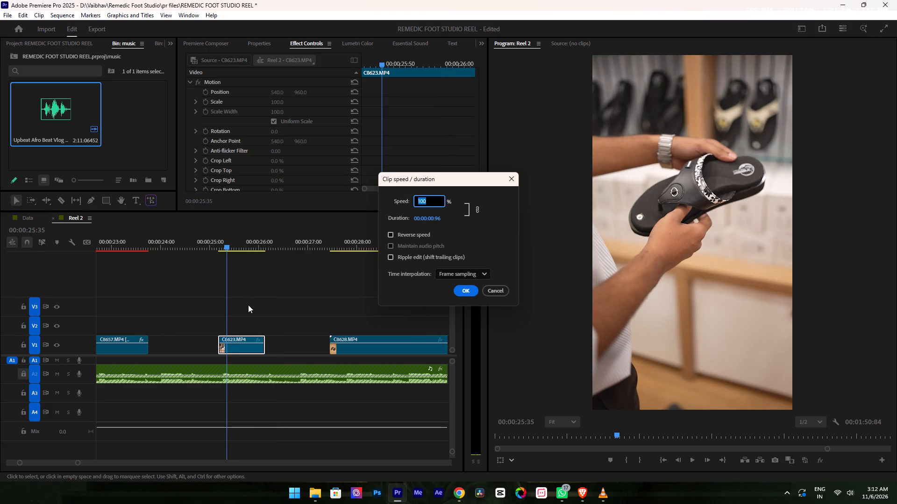
type("50")
scroll(461, 269, "down", 5)
left_click(468, 293)
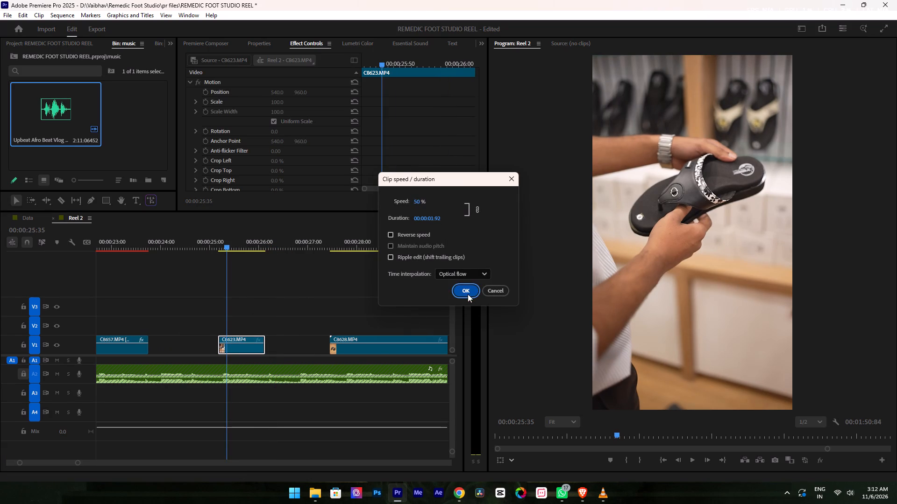
Move C8623 back against the end of C8657 on V1 and preview the cut between them.
left_click_drag(266, 347, 201, 344)
left_click(124, 238)
key("space")
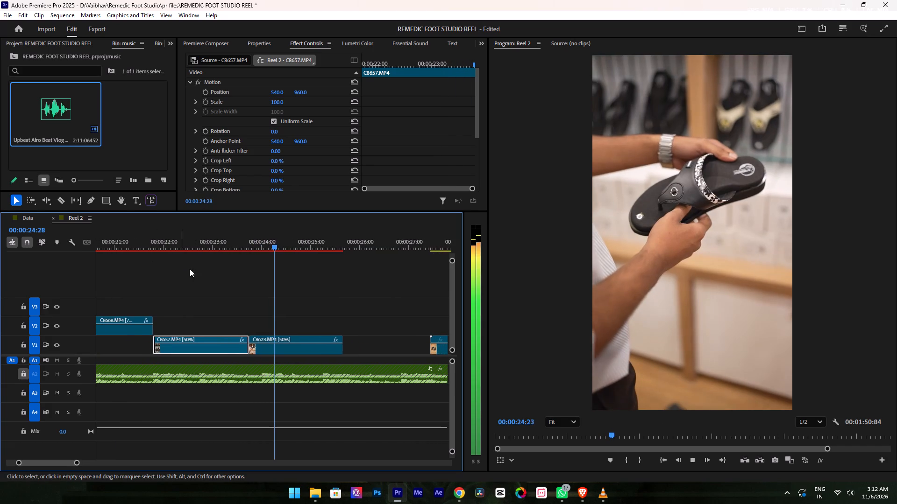
key("space")
Ripple-trim the end of C8657 at about 00:00:23:67 and preview the cut into C8623.
scroll(224, 285, "up", 13, "alt")
left_click_drag(234, 235, 235, 239)
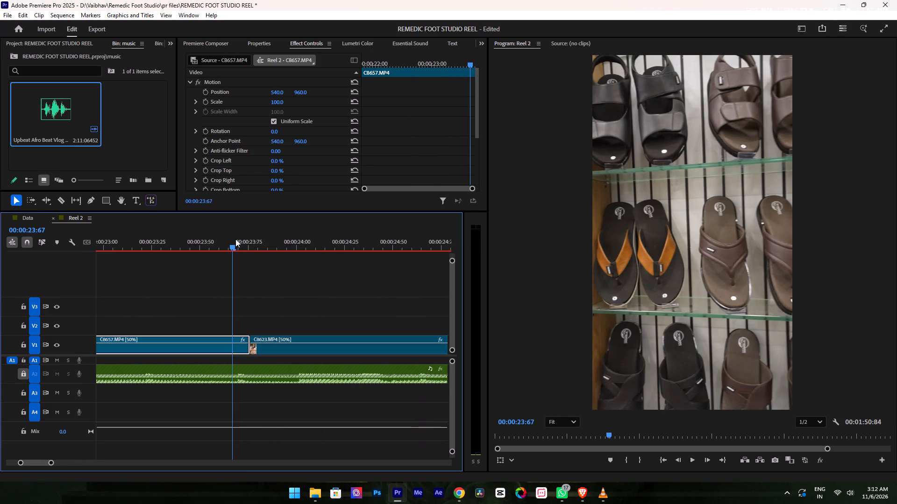
left_click_drag(235, 239, 165, 236)
key("w")
key("space")
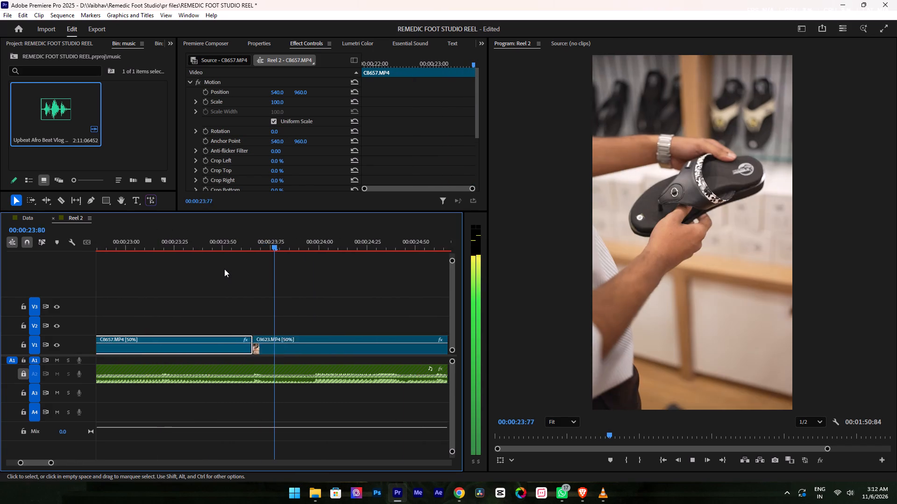
scroll(232, 286, "down", 8, "alt")
key("space")
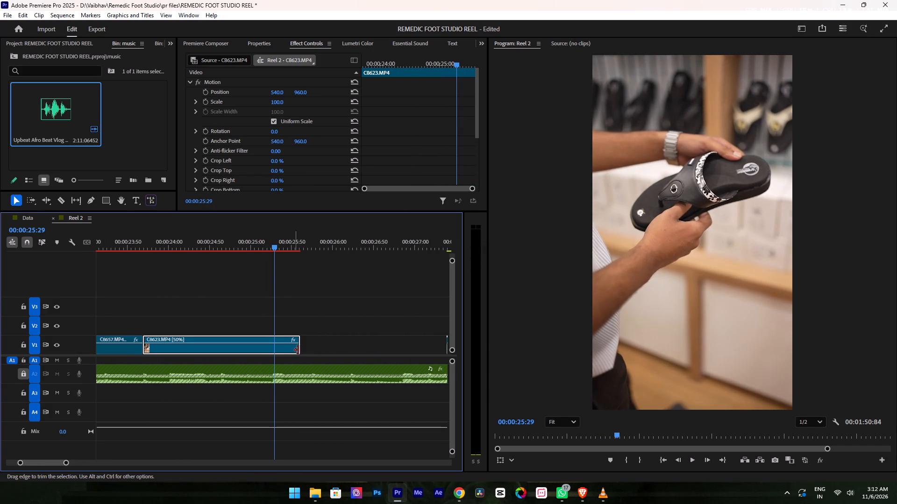
Trim C8623's end back to 00:00:25:29 and move C8628 on V1 directly after it.
left_click_drag(298, 350, 270, 351)
scroll(285, 353, "down", 18, "alt")
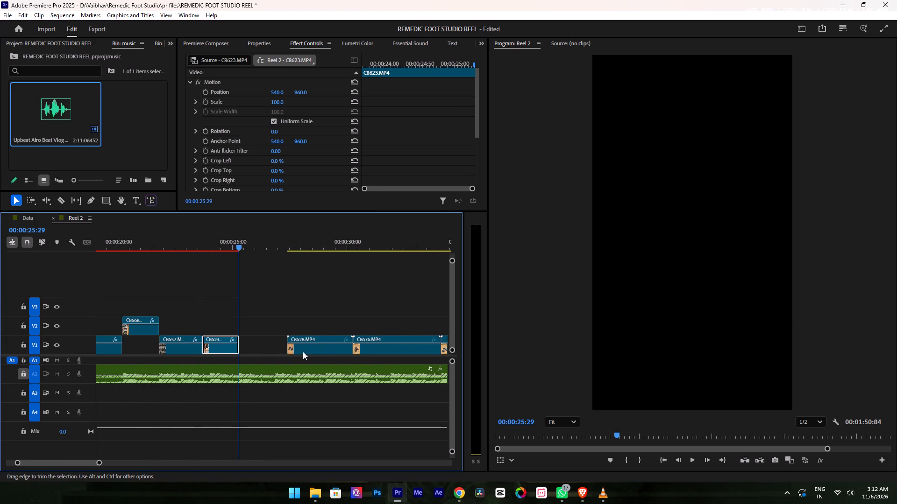
left_click_drag(310, 350, 265, 346)
Preview C8628, ripple-trim its start to a later frame, and ripple-trim its end at 00:00:26:39.
scroll(266, 299, "up", 15, "alt")
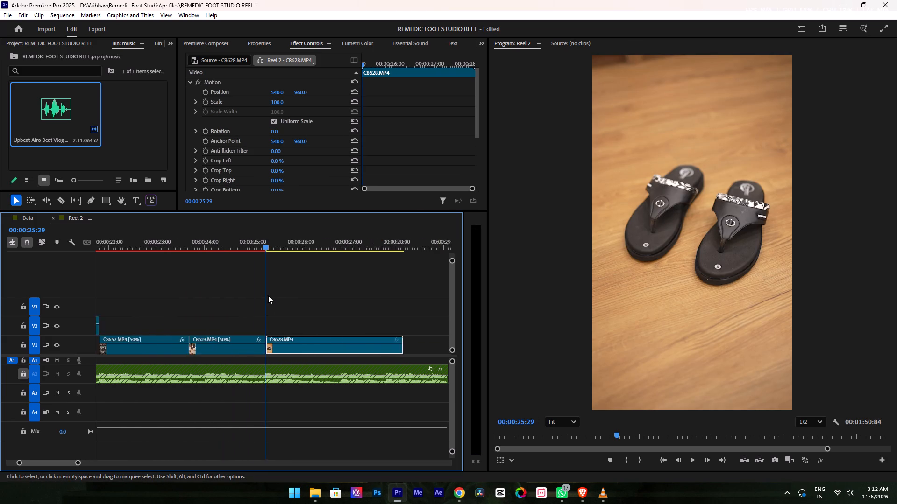
scroll(268, 295, "up", 3, "alt")
scroll(271, 295, "down", 20, "alt")
scroll(271, 295, "down", 1, "alt")
scroll(266, 296, "up", 15, "alt")
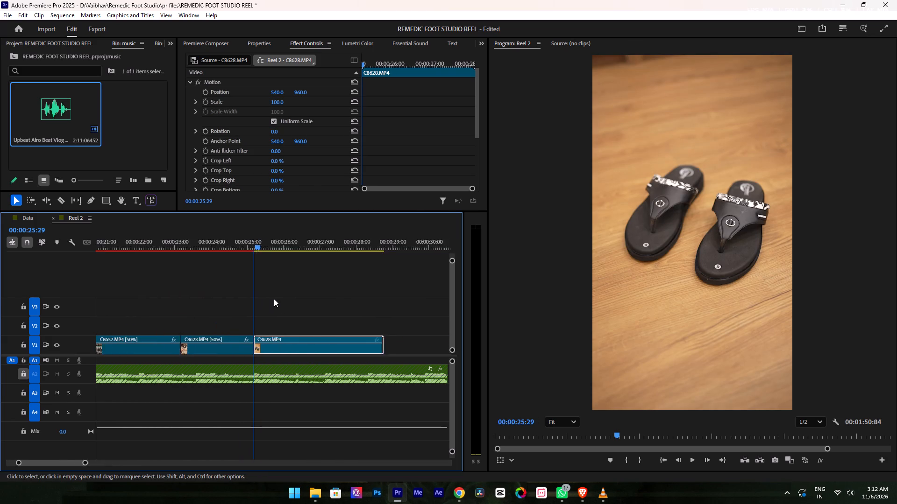
scroll(274, 299, "up", 7, "alt")
key("space")
key("space")
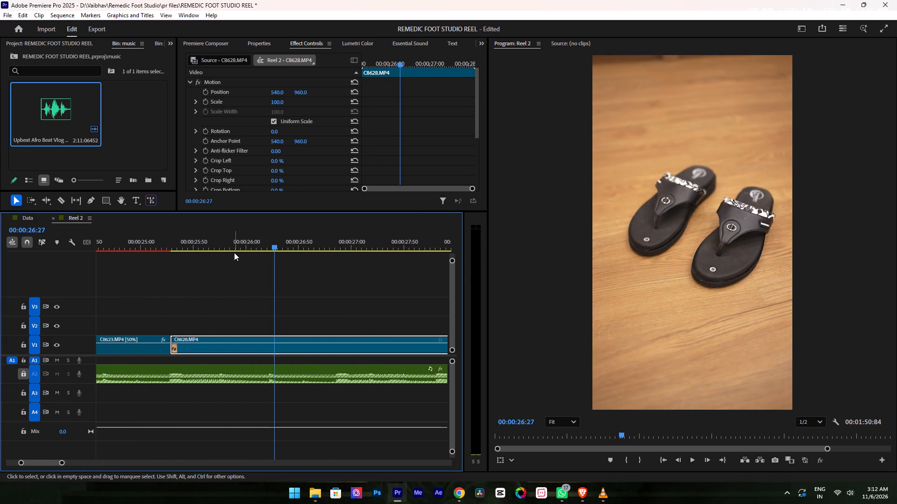
left_click_drag(257, 238, 256, 257)
type("q")
key("space")
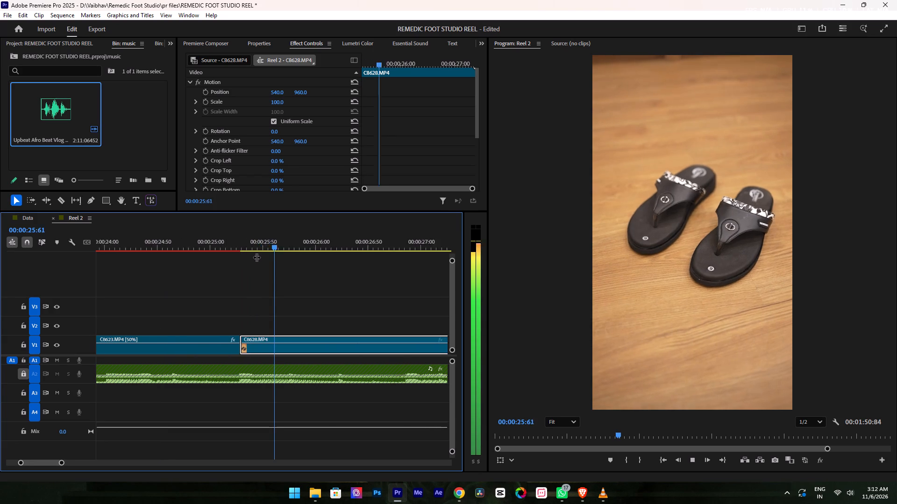
key("space")
key("w")
Set C8628's speed to 50% with Optical Flow interpolation and preview it from the end of C8623.
left_click_drag(221, 256, 214, 255)
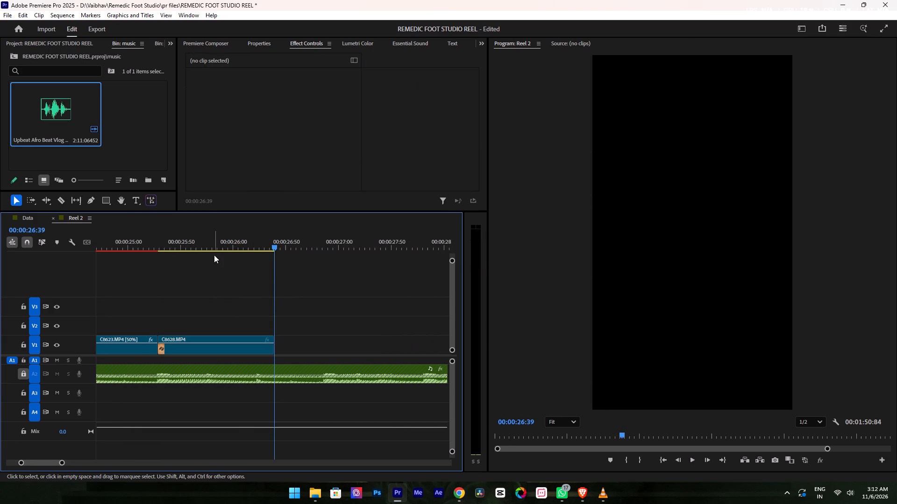
left_click(214, 243)
left_click(224, 307)
left_click(213, 350)
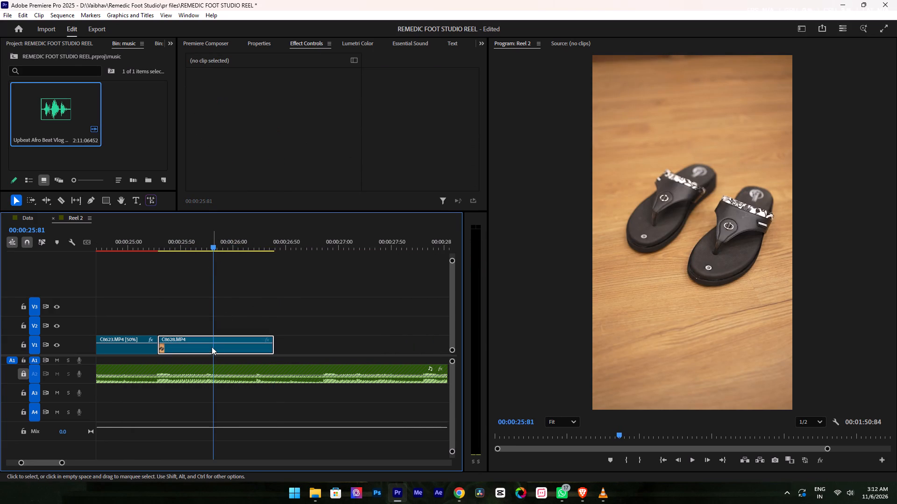
key("ctrl+r")
key("5")
key("0")
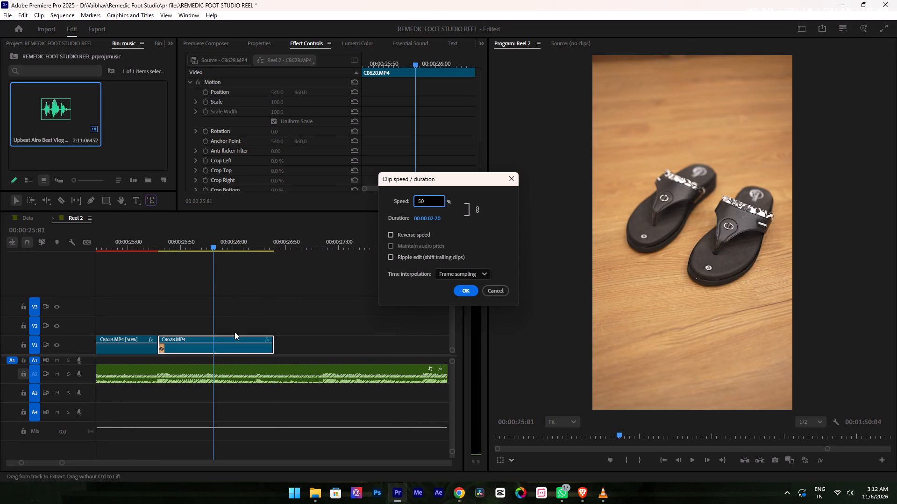
scroll(467, 263, "down", 12)
left_click(471, 291)
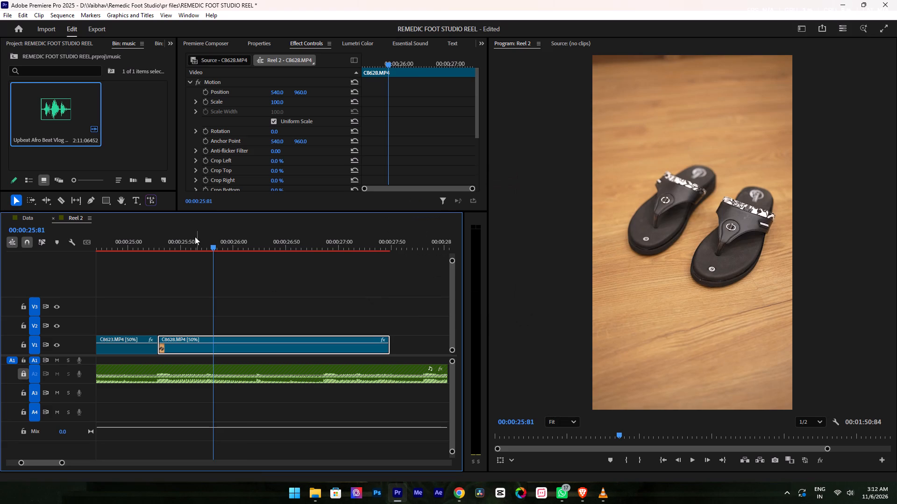
left_click_drag(190, 232, 146, 232)
key("space")
key("space")
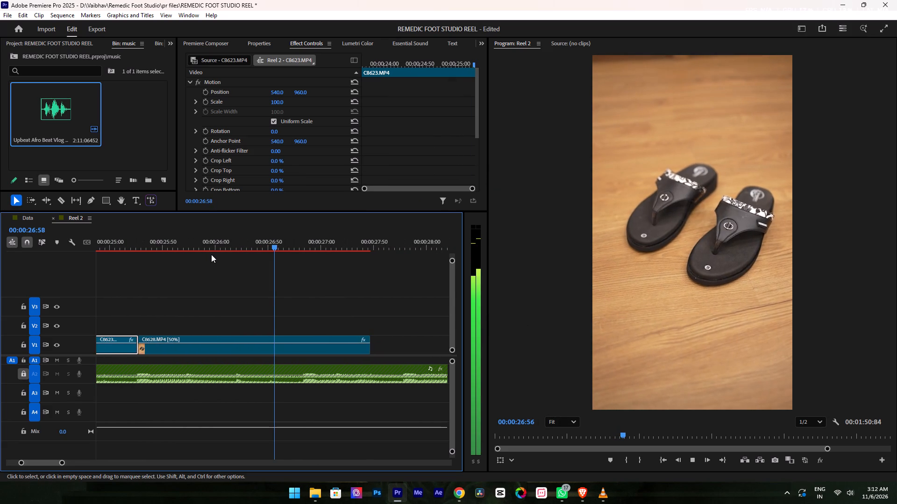
Set C8628's speed to 70% with Optical Flow interpolation and preview it from the end of C8623.
key("ctrl+r")
type("70")
scroll(467, 280, "down", 12)
left_click(464, 292)
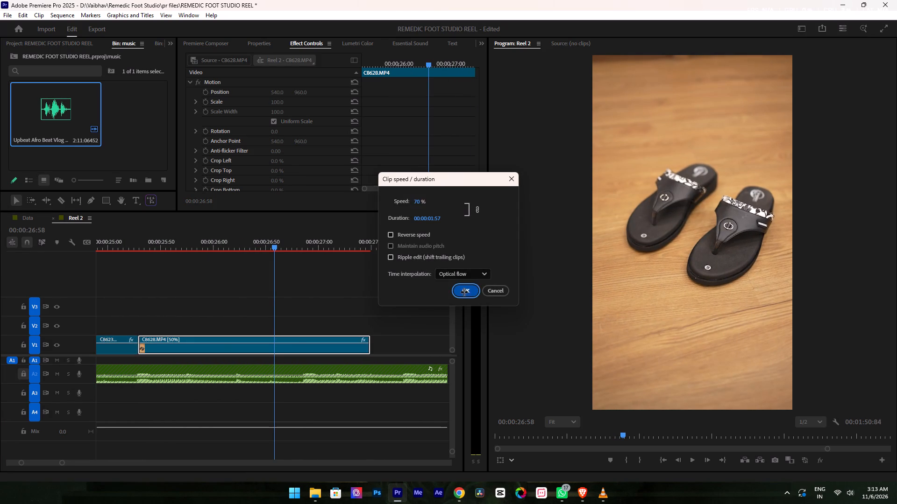
left_click_drag(129, 227, 117, 226)
left_click(139, 240)
key("space")
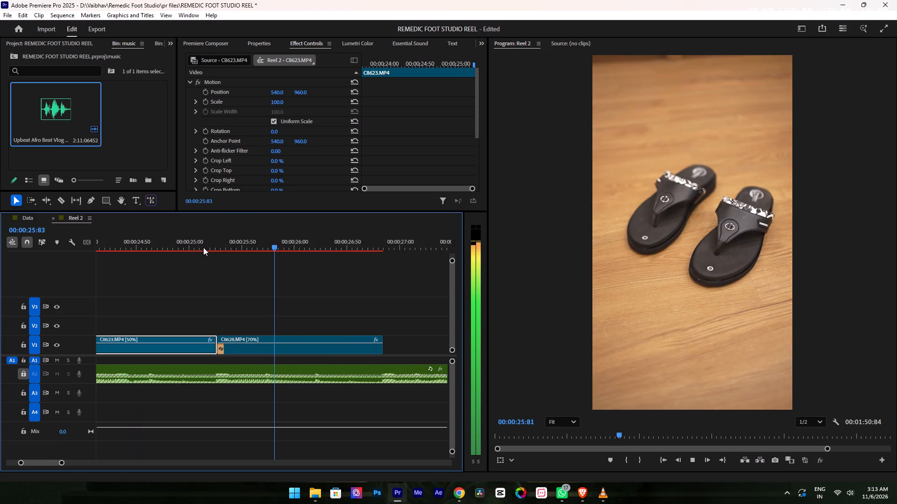
key("space")
key("space")
key("space")
Move C8676 on V1 directly after C8628 and preview it.
scroll(269, 304, "down", 7, "alt")
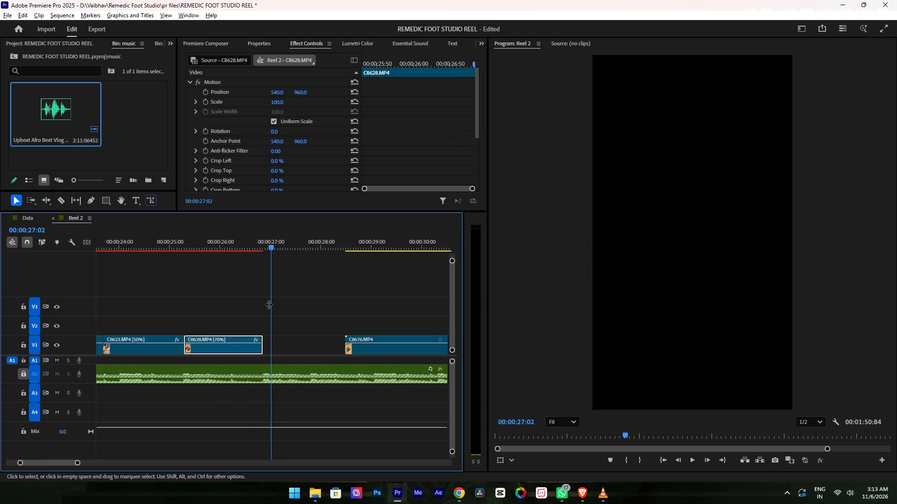
left_click_drag(366, 349, 284, 345)
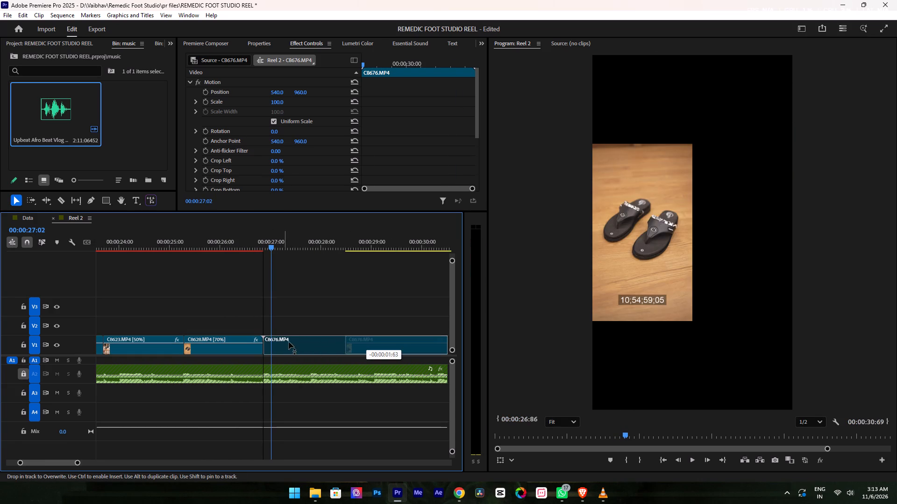
scroll(285, 287, "down", 13, "alt")
scroll(246, 300, "up", 6, "alt")
key("space")
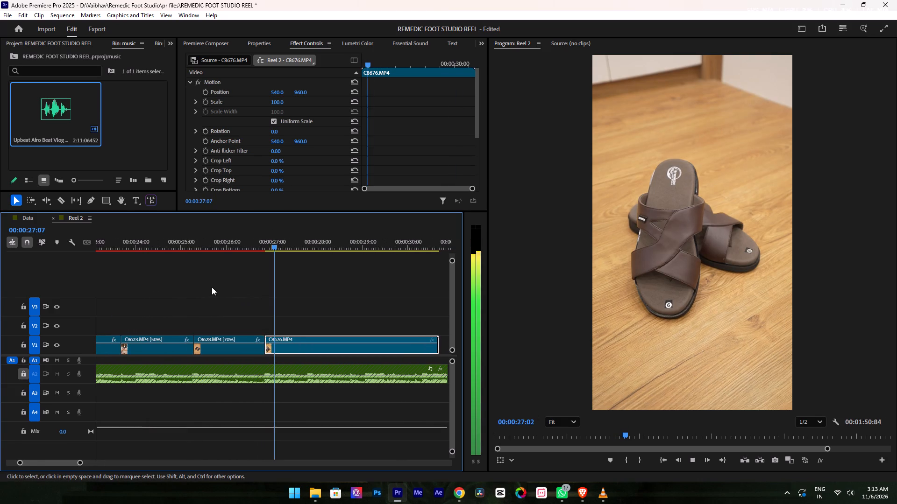
scroll(260, 282, "up", 1, "alt")
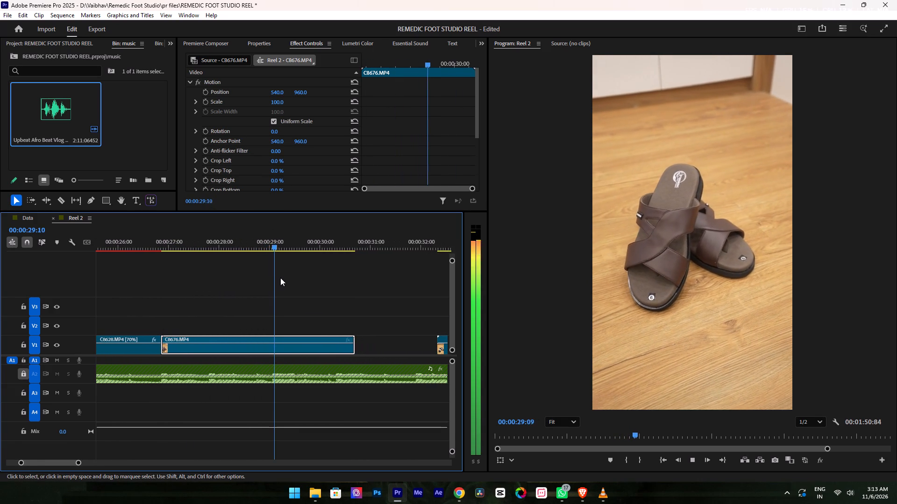
key("space")
Ripple-trim the start of C8676 at about 00:00:29:05 and preview the trimmed clip.
left_click_drag(268, 234, 263, 238)
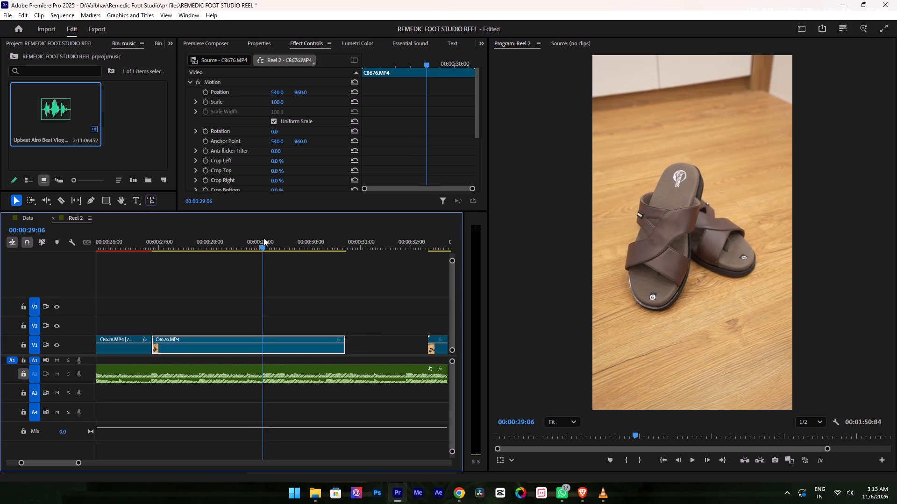
left_click_drag(263, 238, 262, 238)
key("q")
key("space")
key("space")
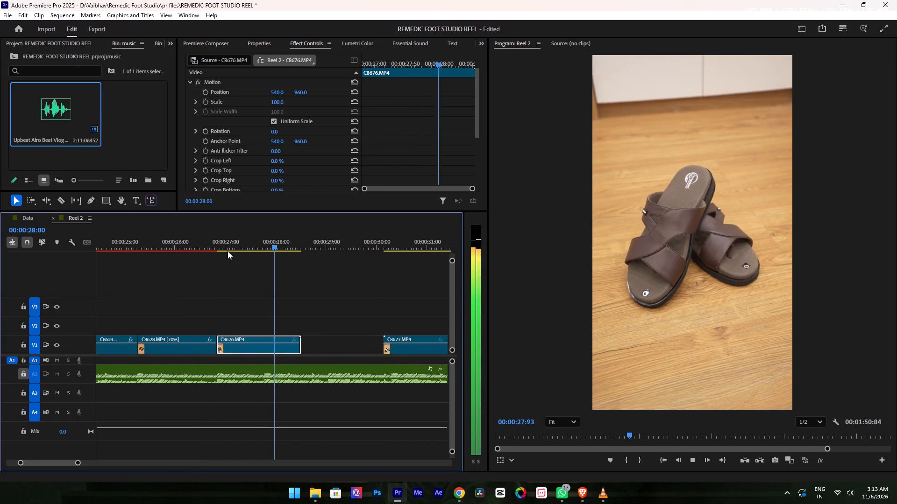
key("space")
key("space")
Scrub back through C8676 and ripple-trim its end at about 00:00:27:45.
left_click_drag(263, 240, 247, 278)
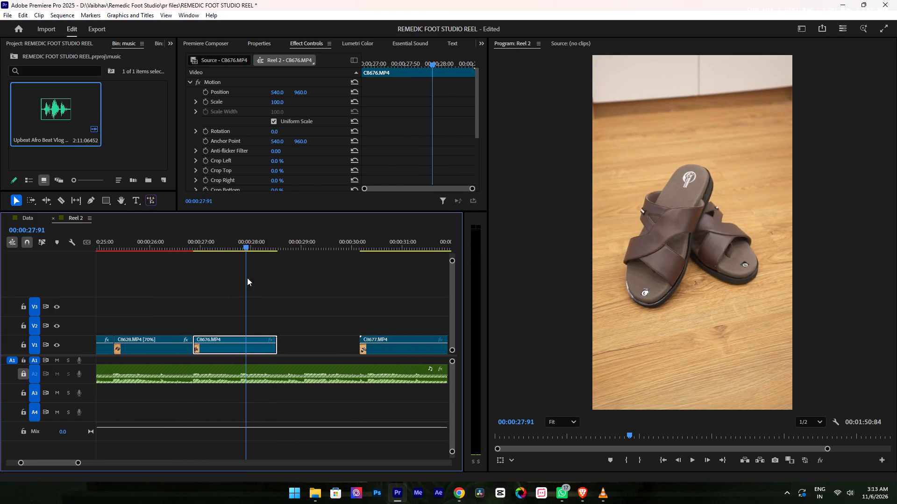
left_click_drag(247, 278, 242, 284)
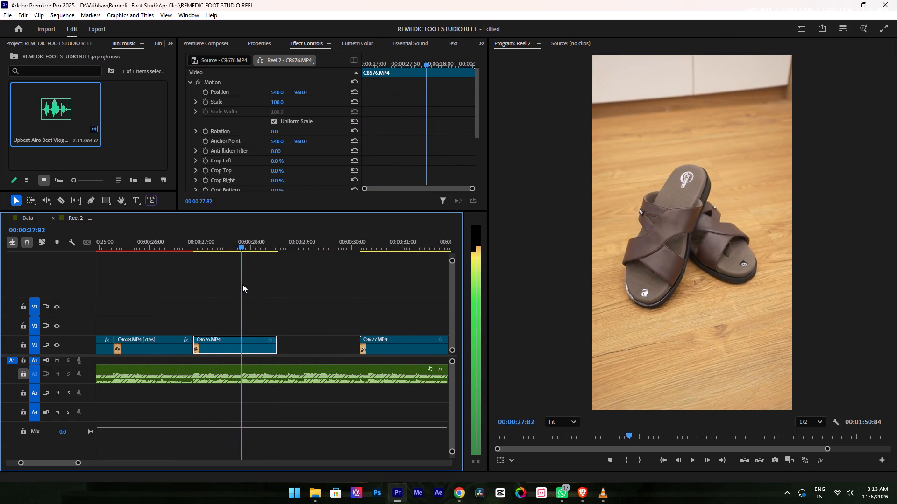
left_click_drag(242, 284, 224, 287)
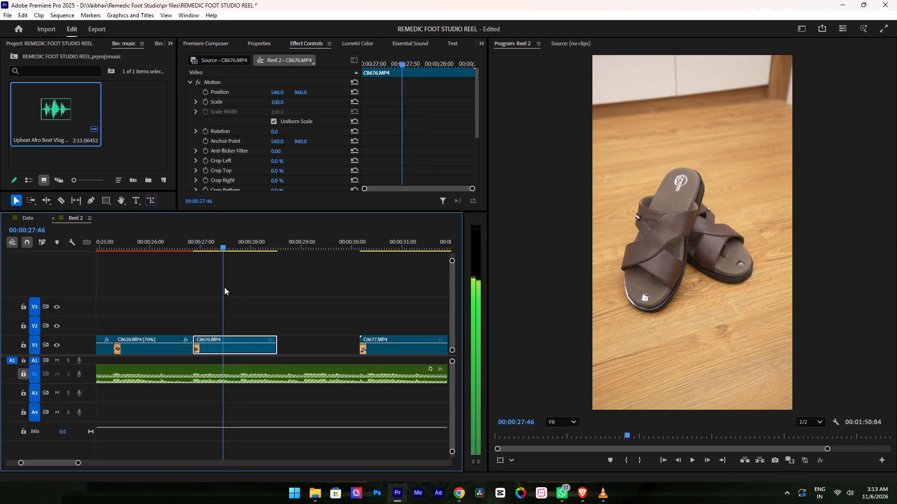
left_click_drag(224, 287, 213, 288)
key("w")
Set C8676's speed to 50% with Optical Flow interpolation and preview it.
key("ctrl+r")
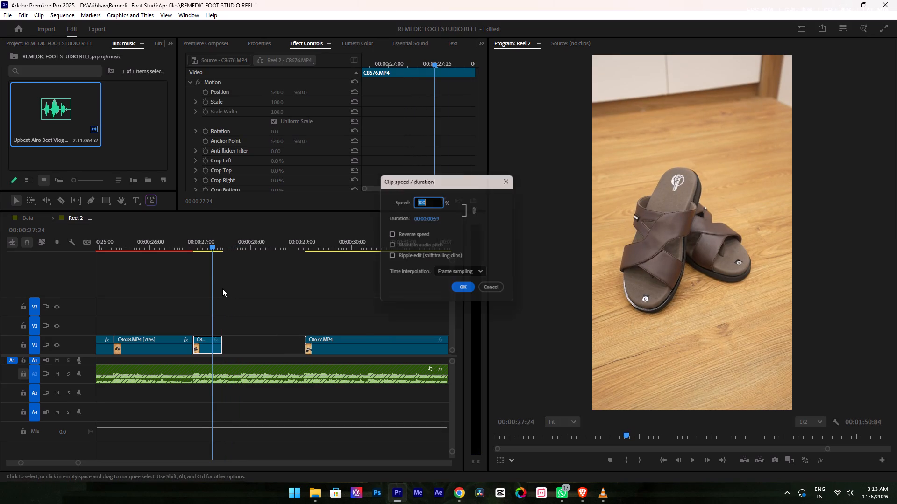
key("5")
key("0")
scroll(440, 276, "down", 6)
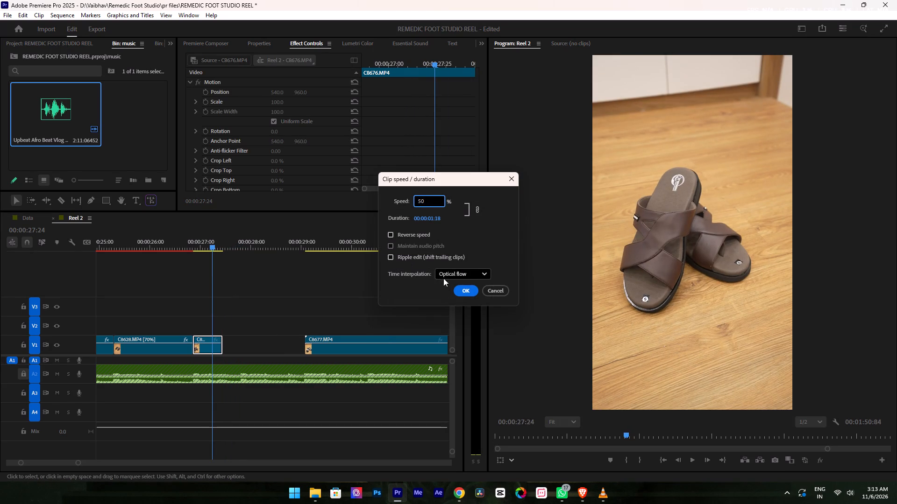
left_click(458, 294)
scroll(297, 306, "up", 7, "alt")
key("space")
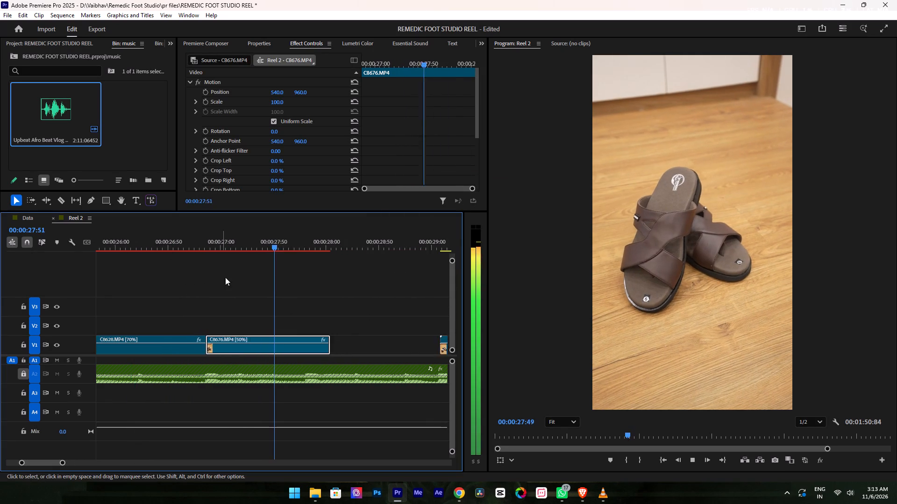
key("space")
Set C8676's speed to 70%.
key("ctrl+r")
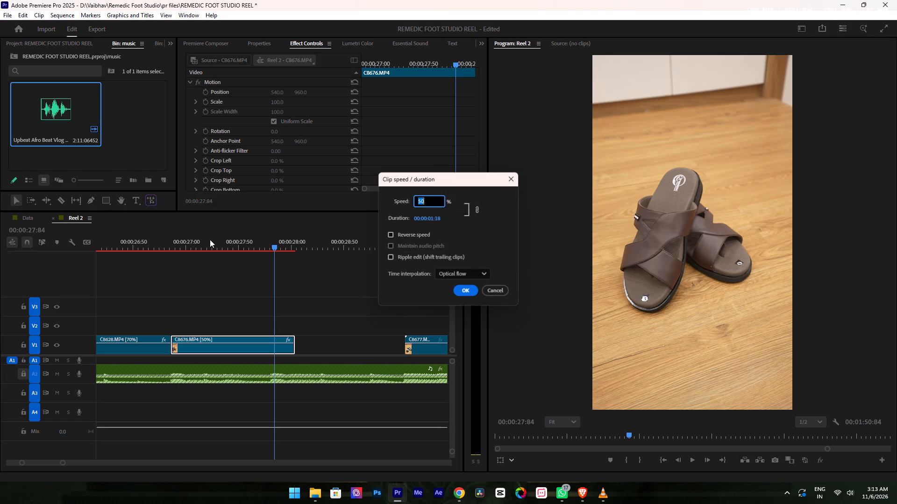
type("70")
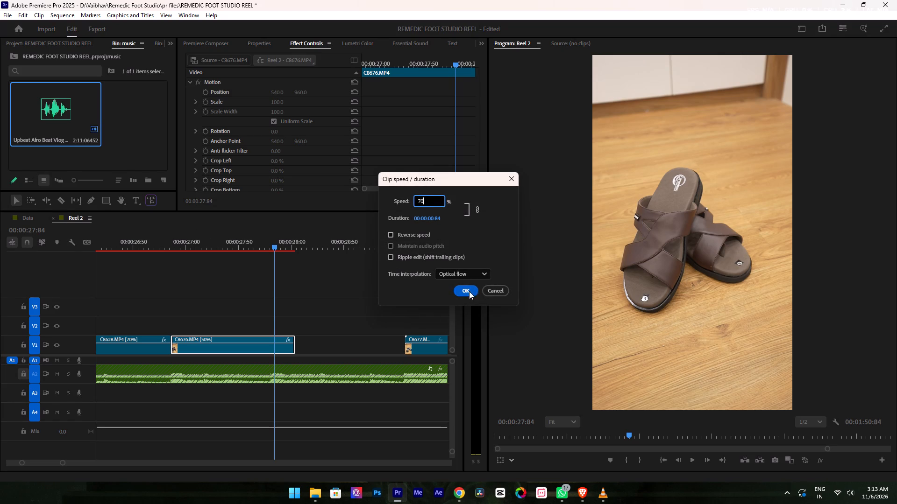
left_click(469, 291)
Shift C8676 to end at 00:00:27:79, extend its start back to the end of C8628, and preview the cut.
scroll(264, 252, "up", 5, "alt")
left_click_drag(289, 243, 271, 244)
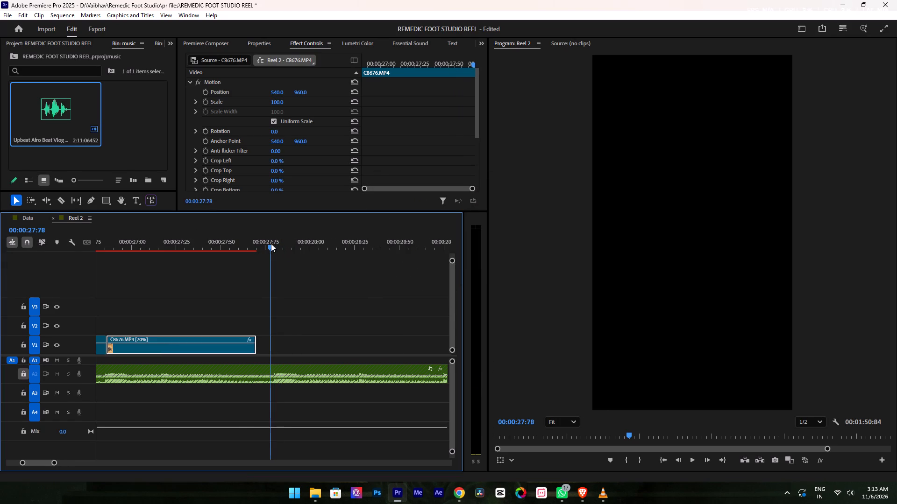
left_click_drag(271, 244, 273, 245)
left_click_drag(217, 350, 229, 350)
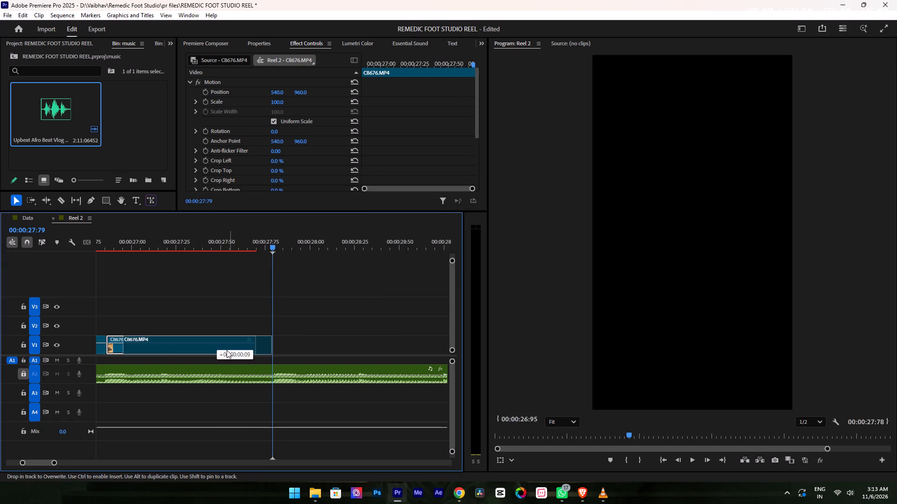
left_click_drag(122, 349, 107, 347)
scroll(179, 309, "down", 4, "alt")
left_click(134, 245)
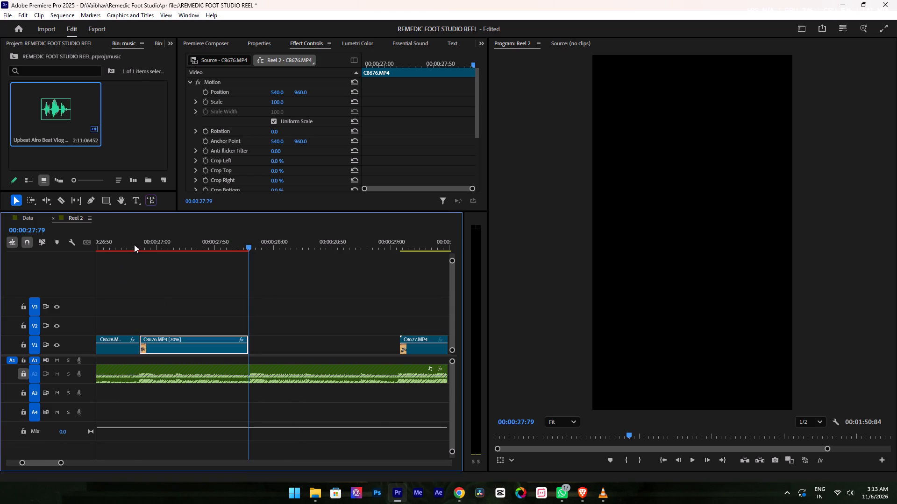
key("space")
key("space")
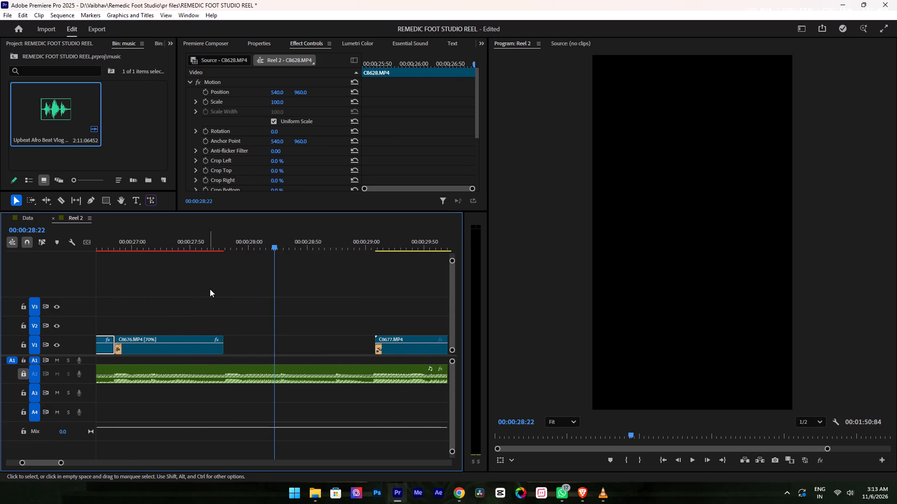
Play back the sequence from C8623 through C8676 to check the cuts against the music.
scroll(213, 289, "down", 16, "alt")
scroll(213, 291, "up", 7)
left_click(168, 234)
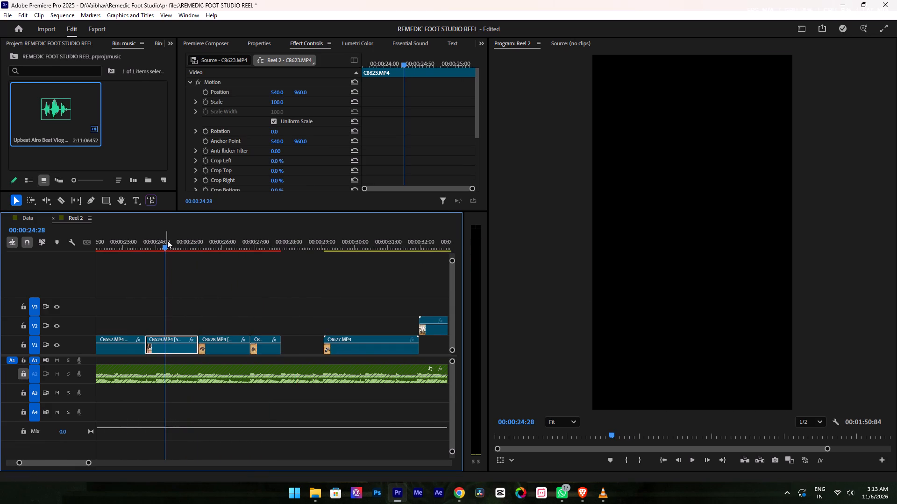
key("space")
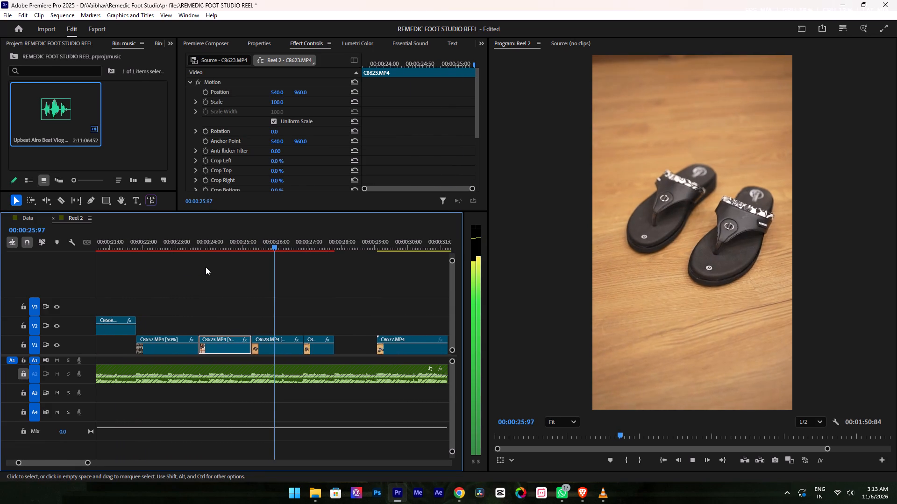
key("space")
scroll(287, 326, "up", 6, "alt")
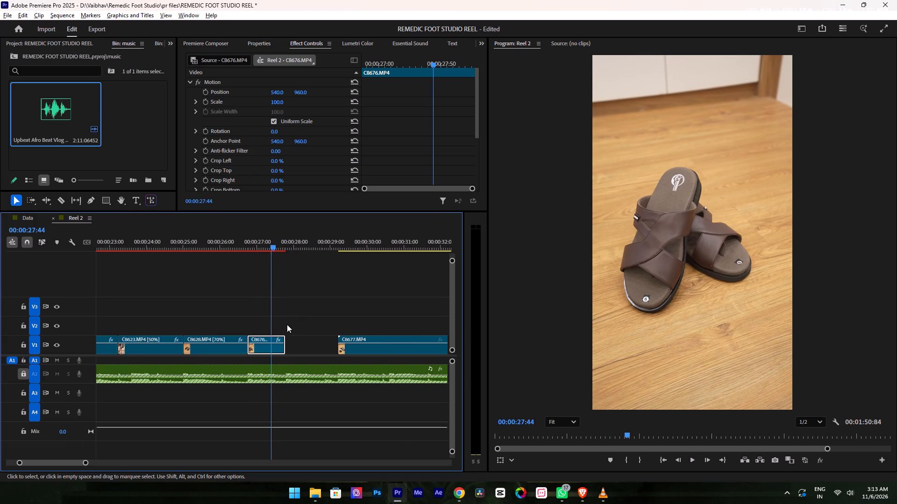
scroll(287, 324, "up", 2, "alt")
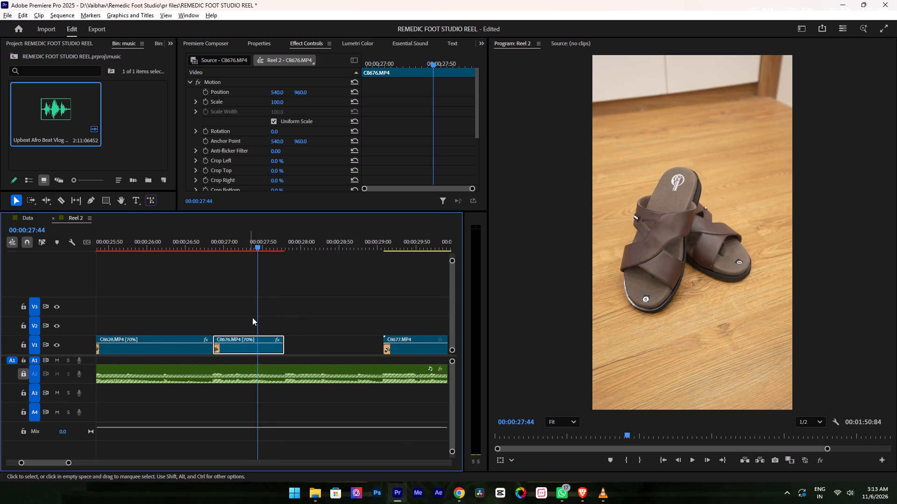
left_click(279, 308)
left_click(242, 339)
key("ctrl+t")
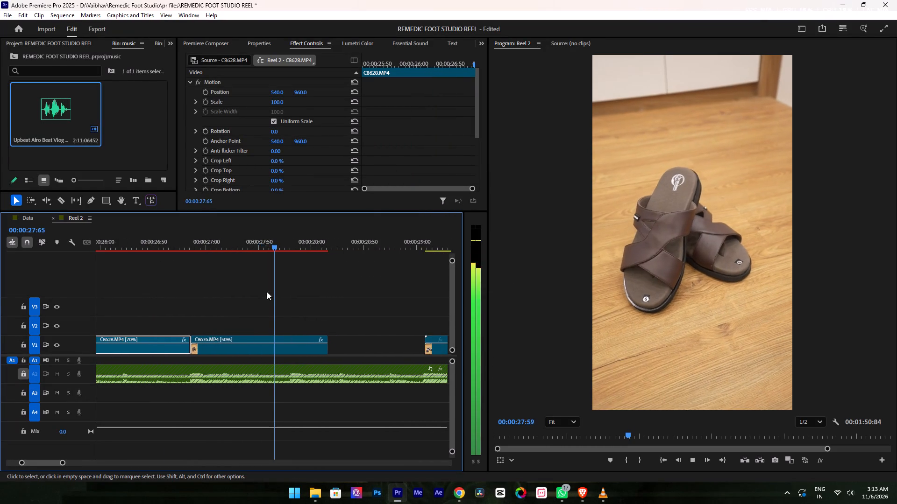
key("space")
Trim C8676's end back to about 00:00:27:81.
left_click_drag(250, 256, 243, 237)
left_click(243, 236)
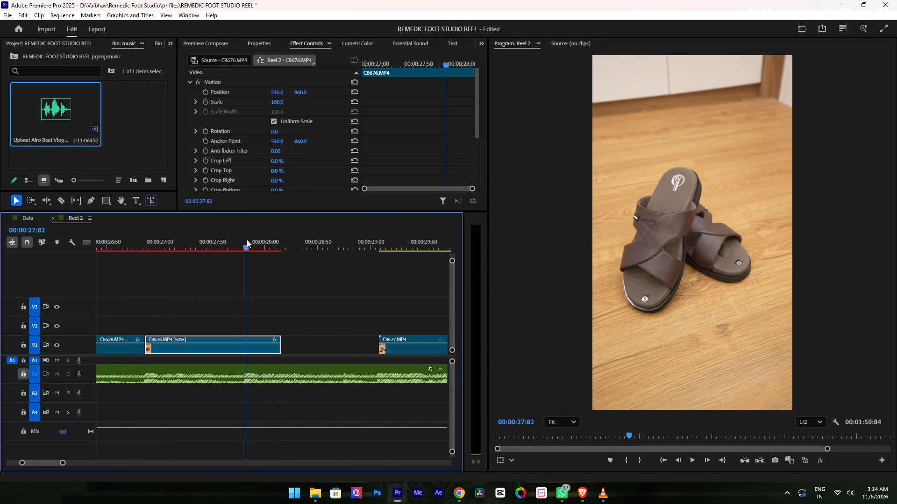
left_click_drag(281, 352, 245, 351)
Move C8677 on V1 directly after C8676 and preview it.
scroll(276, 319, "down", 5, "alt")
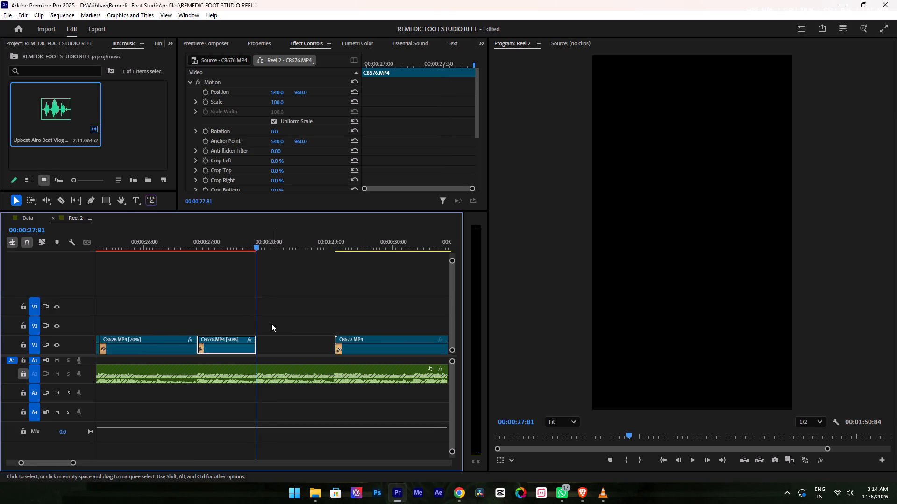
left_click_drag(353, 351, 276, 352)
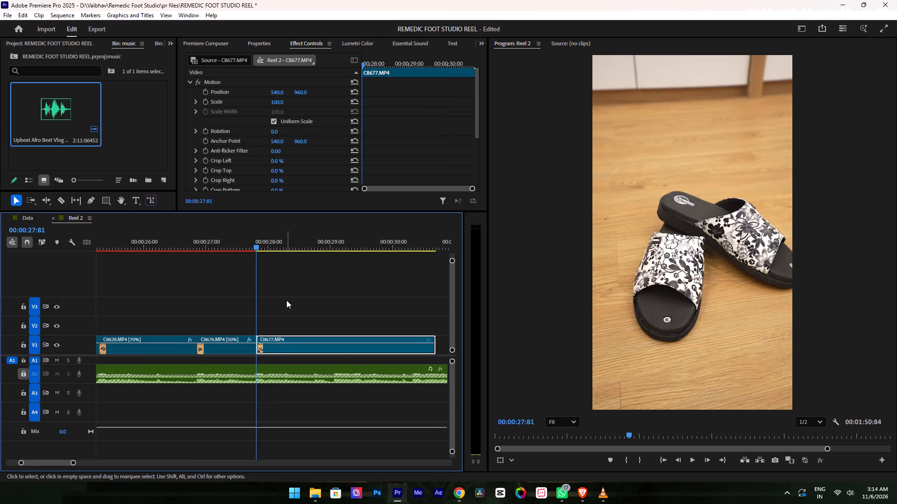
key("space")
key("space")
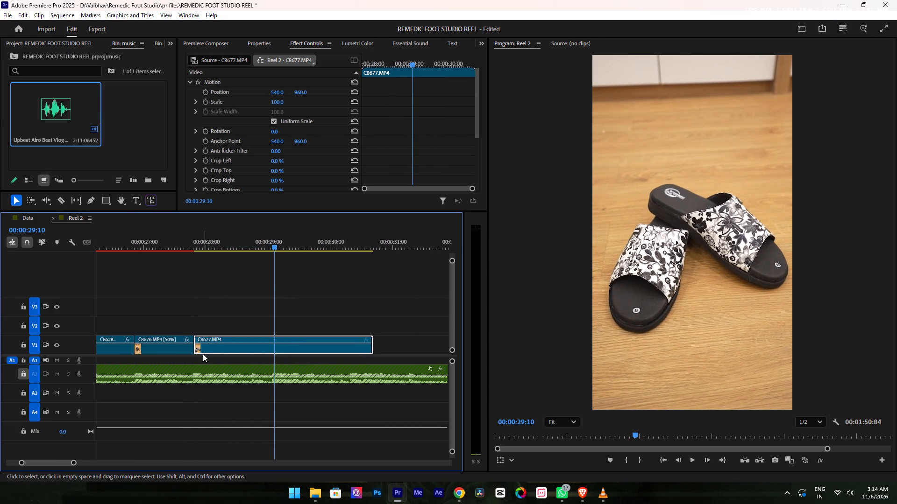
Move C8677 to start at about 00:00:29:10, preview it, and trim its end to about 00:00:29:86.
left_click_drag(197, 350, 275, 350)
key("space")
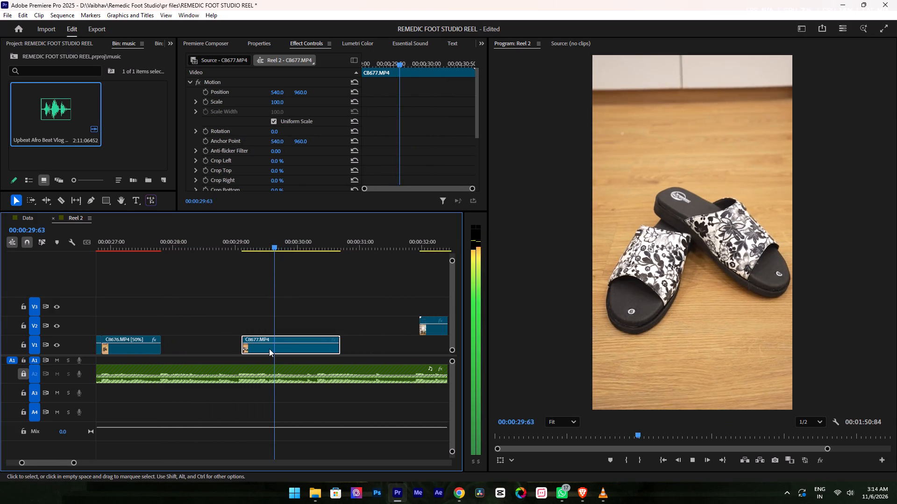
key("space")
left_click_drag(271, 237, 259, 237)
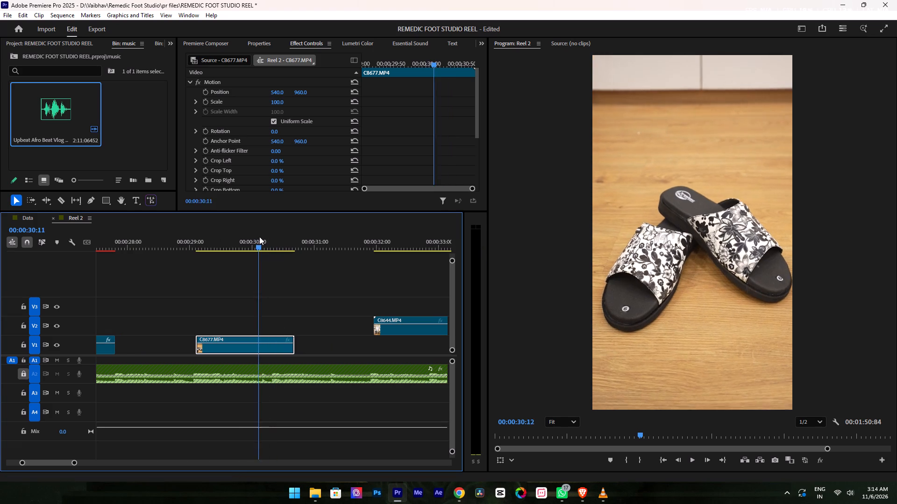
left_click_drag(259, 237, 213, 235)
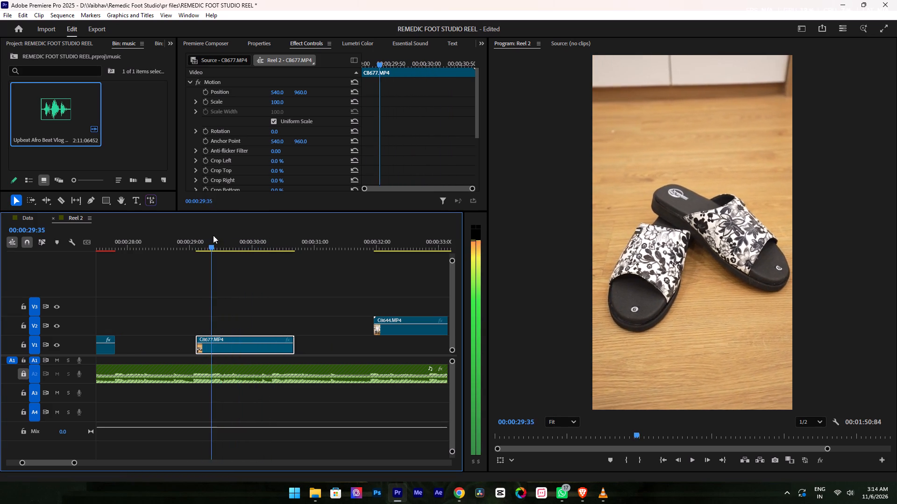
left_click_drag(213, 235, 244, 239)
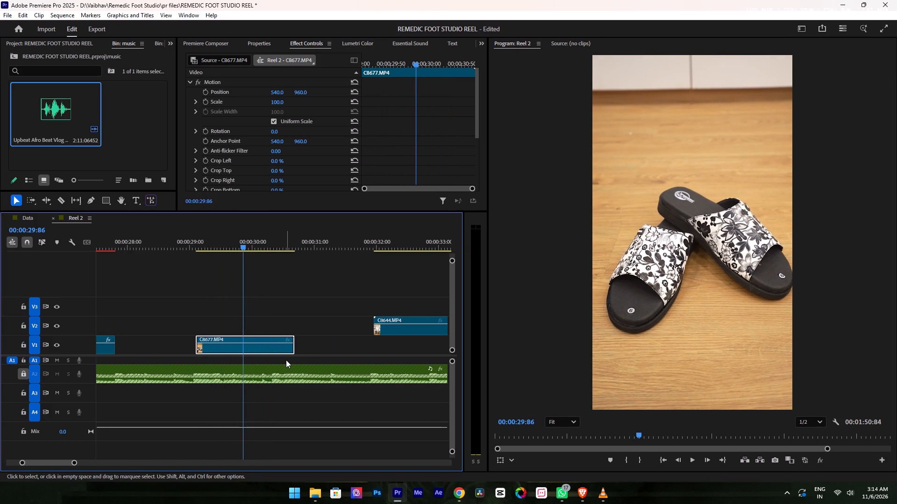
left_click_drag(291, 349, 237, 346)
Move C8677 back directly after C8676 on V1 and set its speed to 50% with Optical Flow interpolation.
left_click_drag(215, 352, 194, 350)
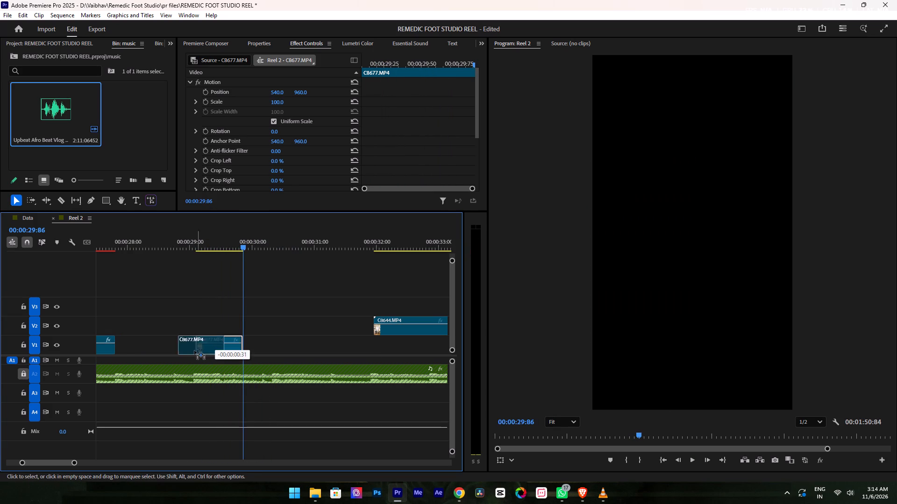
left_click_drag(194, 350, 138, 348)
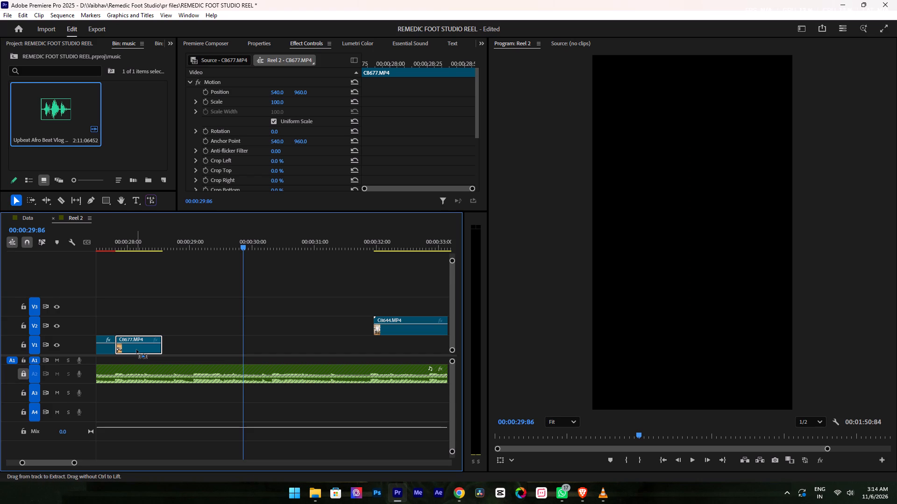
key("ctrl+r")
type("50")
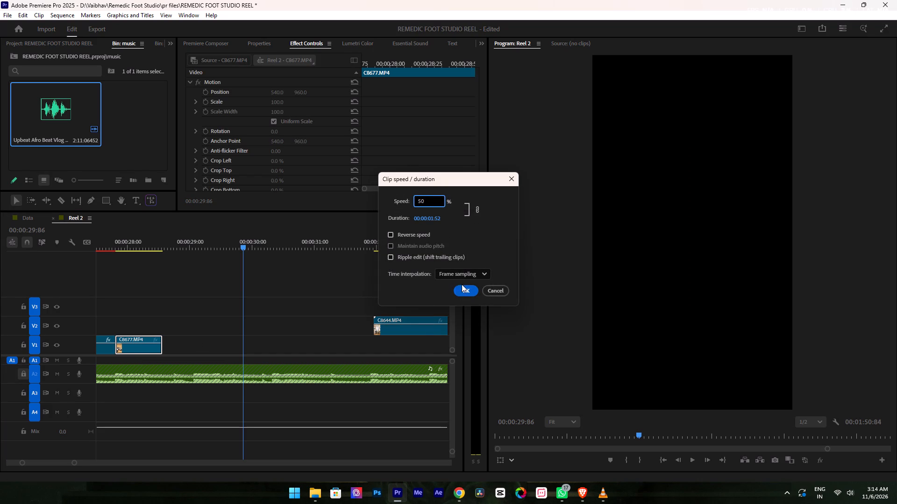
scroll(465, 276, "down", 7)
left_click(473, 289)
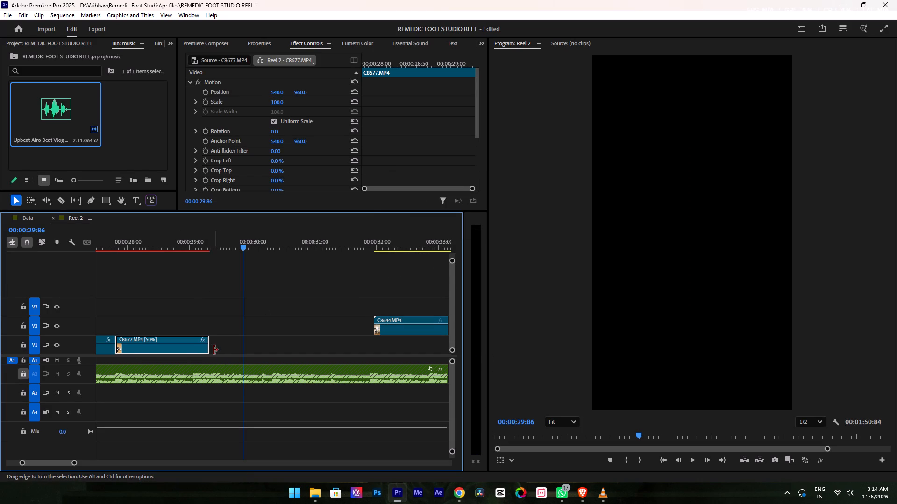
Trim C8677's end to about 00:00:29:06 on the music beat.
left_click_drag(212, 348, 194, 349)
left_click_drag(196, 238, 195, 245)
left_click_drag(193, 351, 199, 352)
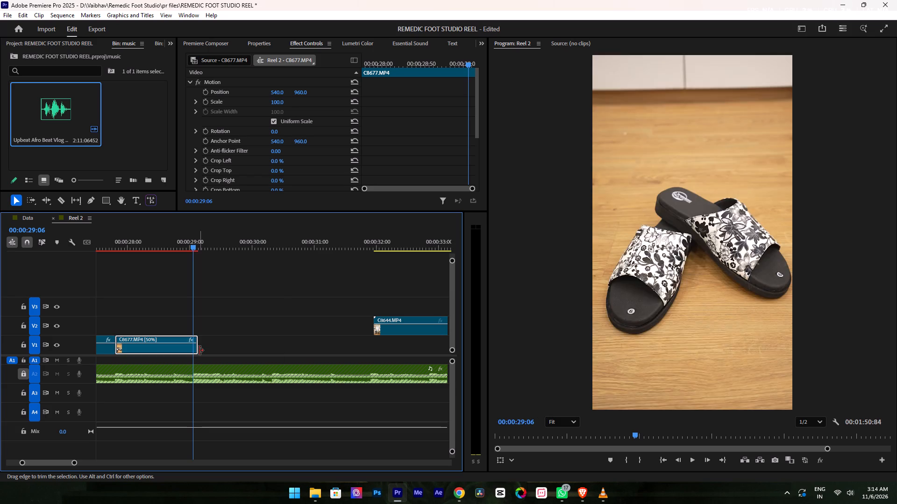
left_click_drag(199, 350, 192, 350)
Play back the sequence from C8623 through C8677 to check the cuts against the music.
scroll(230, 330, "down", 10, "alt")
scroll(219, 320, "up", 6)
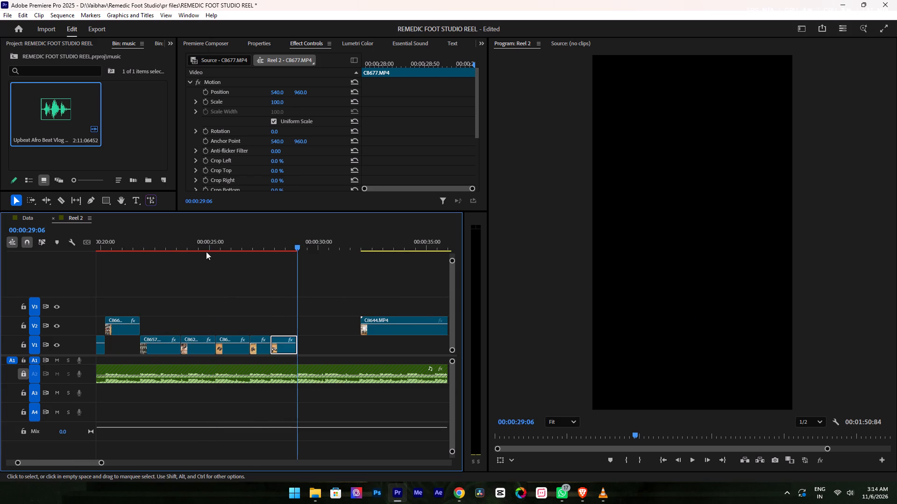
left_click(206, 248)
key("space")
left_click(281, 272)
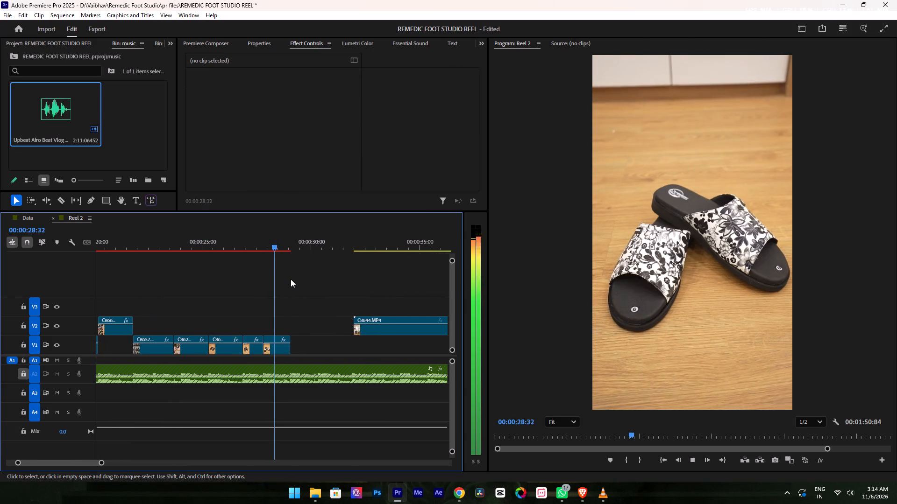
key("space")
left_click_drag(159, 238, 153, 238)
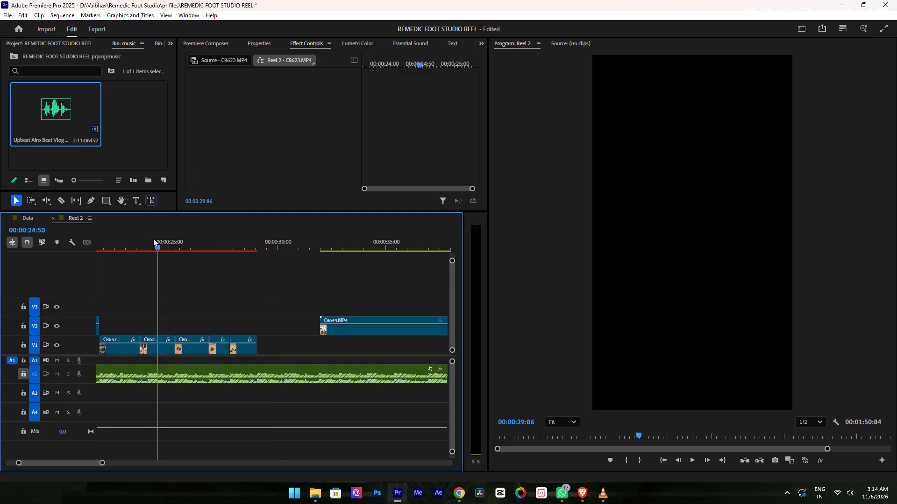
left_click_drag(153, 238, 140, 239)
key("space")
left_click(302, 286)
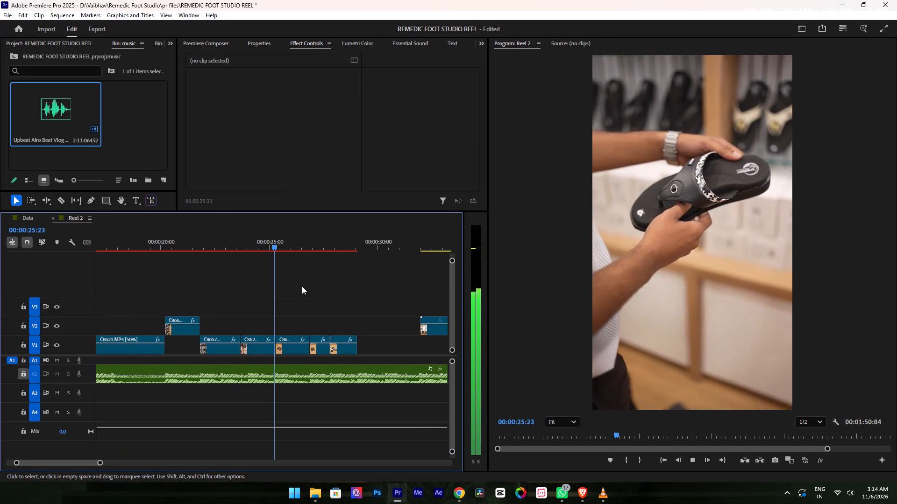
scroll(302, 286, "down", 3, "alt")
scroll(302, 286, "up", 8, "alt")
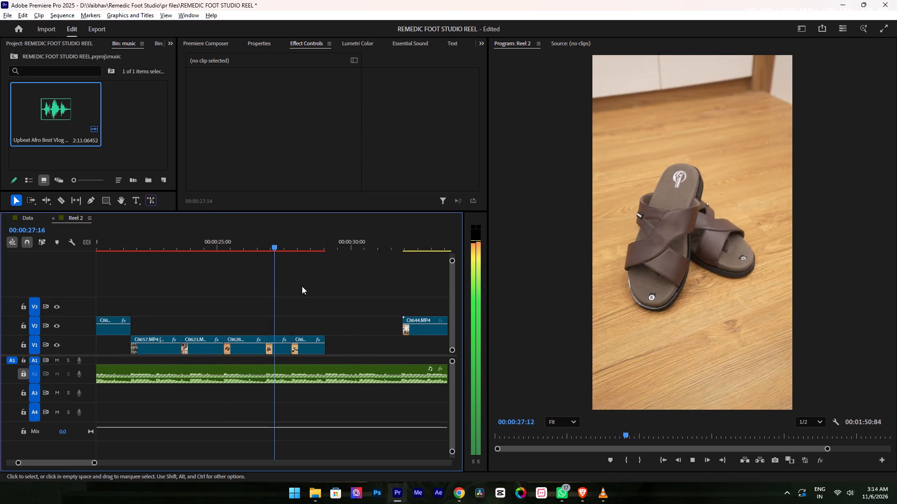
key("space")
Move C8676 earlier on V1 to start at about 00:00:26:23, overwriting the end of C8628.
left_click_drag(192, 242, 188, 241)
scroll(219, 253, "up", 6, "alt")
key("space")
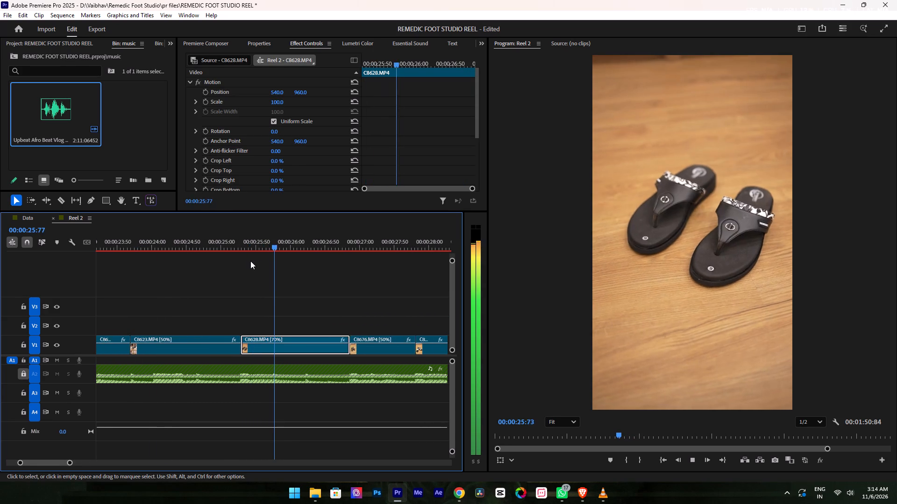
key("space")
left_click_drag(337, 351, 293, 349)
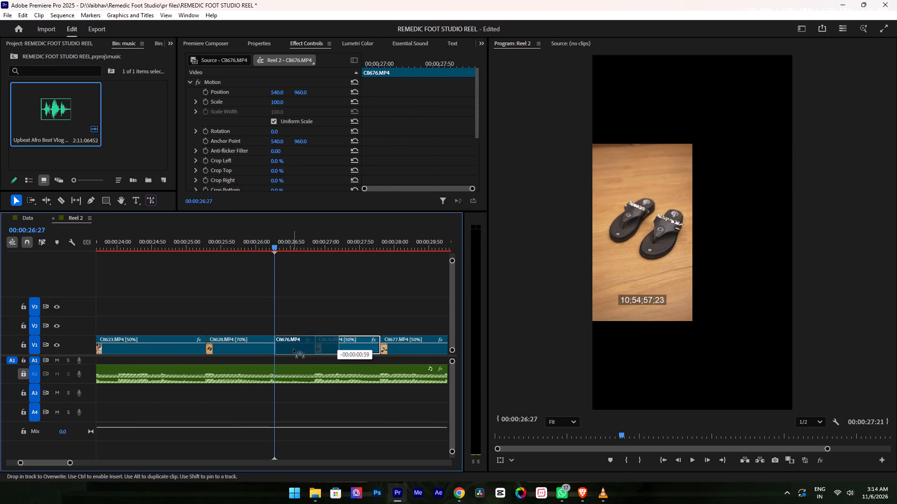
left_click_drag(293, 349, 292, 349)
scroll(274, 297, "up", 6, "alt")
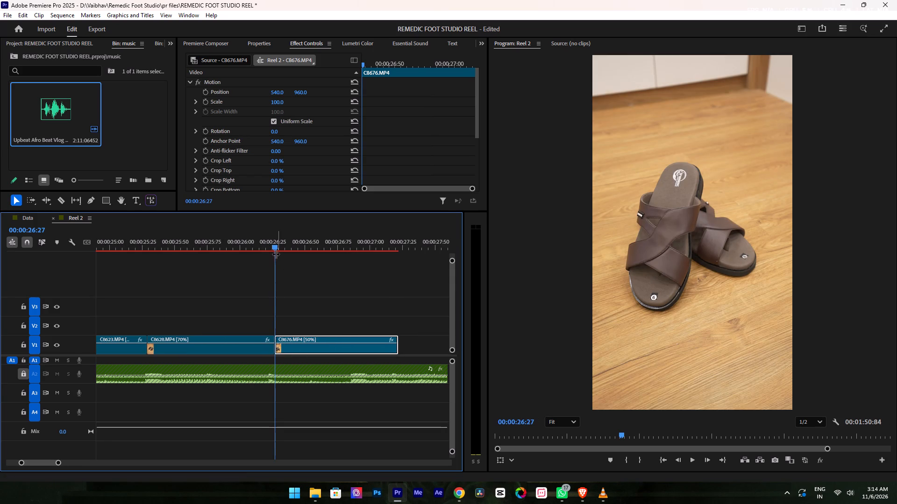
left_click_drag(273, 246, 267, 246)
left_click_drag(304, 349, 299, 349)
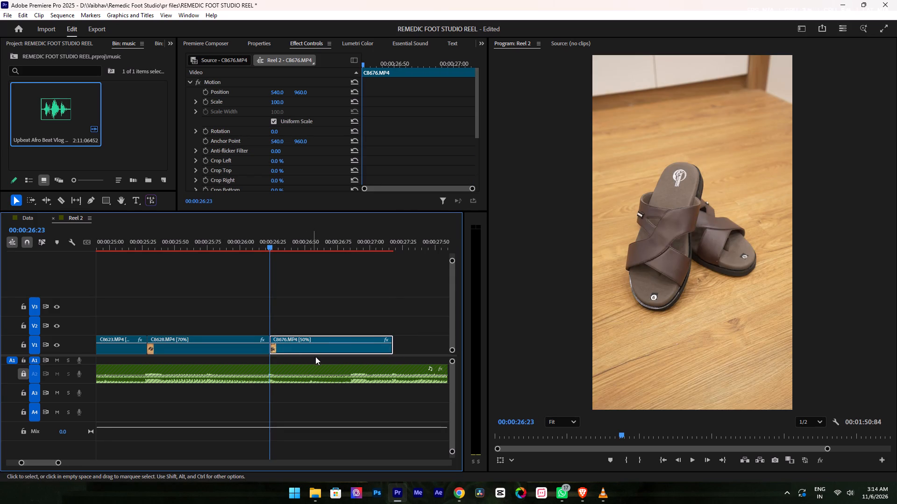
Play C8676 through and move C8677 directly against its end at about 00:00:27:16.
key("space")
scroll(317, 357, "down", 4, "alt")
key("space")
left_click_drag(354, 351, 336, 351)
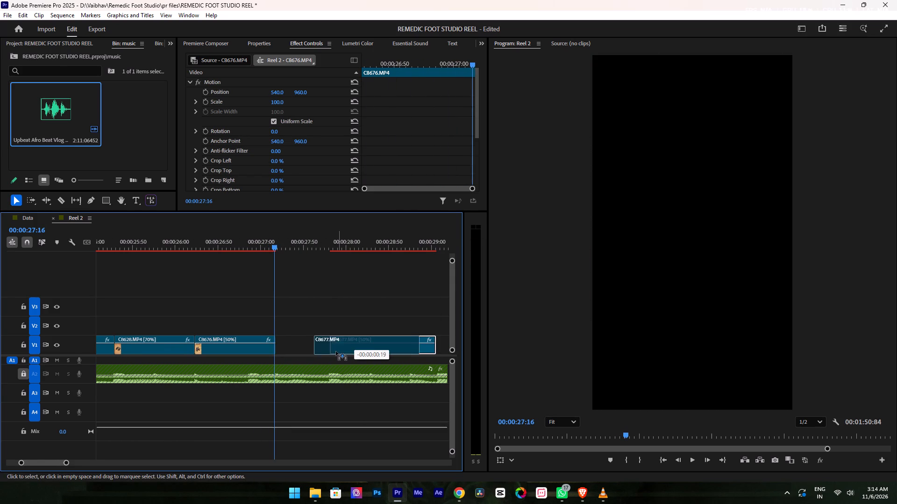
left_click_drag(336, 351, 296, 351)
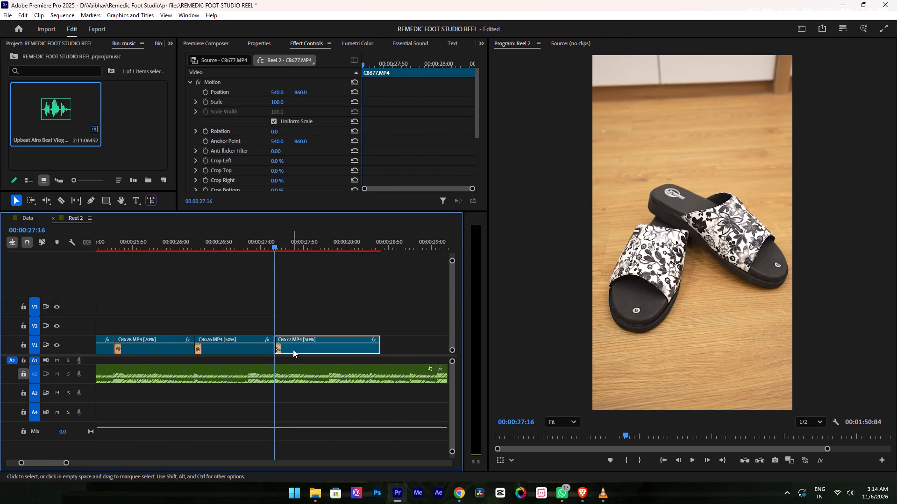
Preview the cut from C8676 to C8677 and trim C8677's end back to about 00:00:28:26.
left_click_drag(237, 251, 242, 251)
left_click_drag(242, 237, 248, 241)
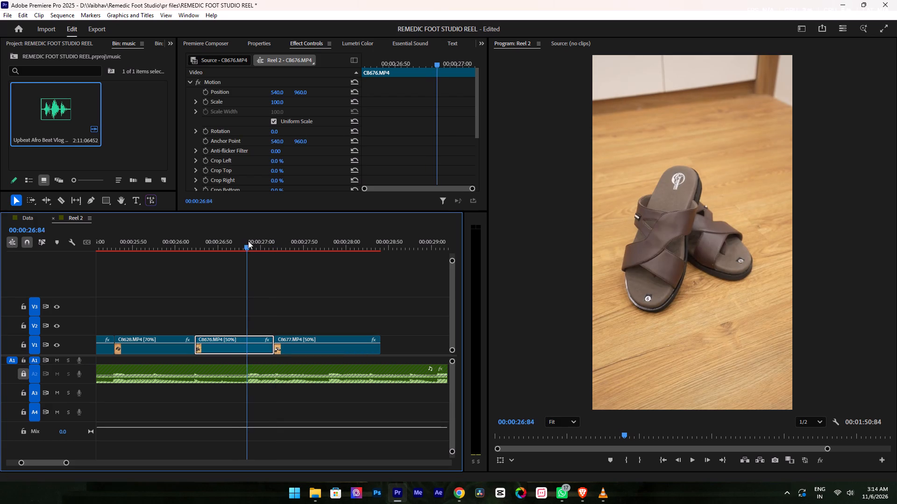
left_click_drag(248, 241, 251, 243)
key("space")
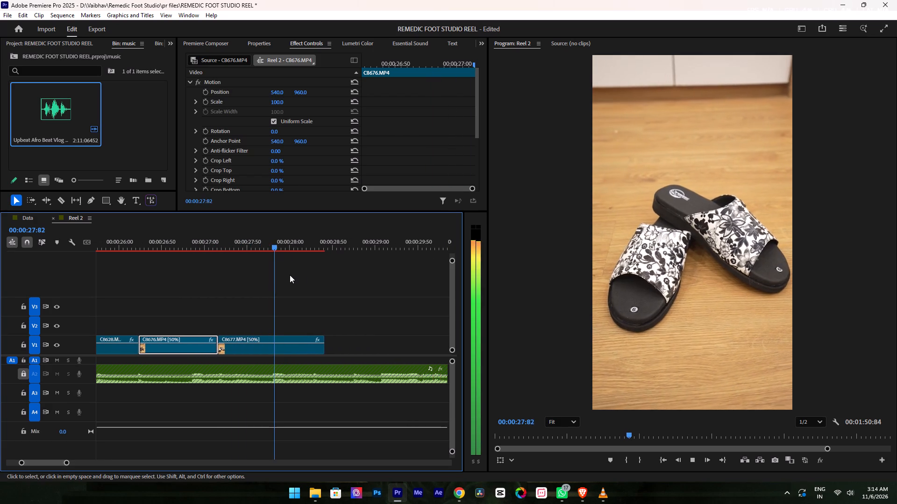
key("space")
key("space")
key("space")
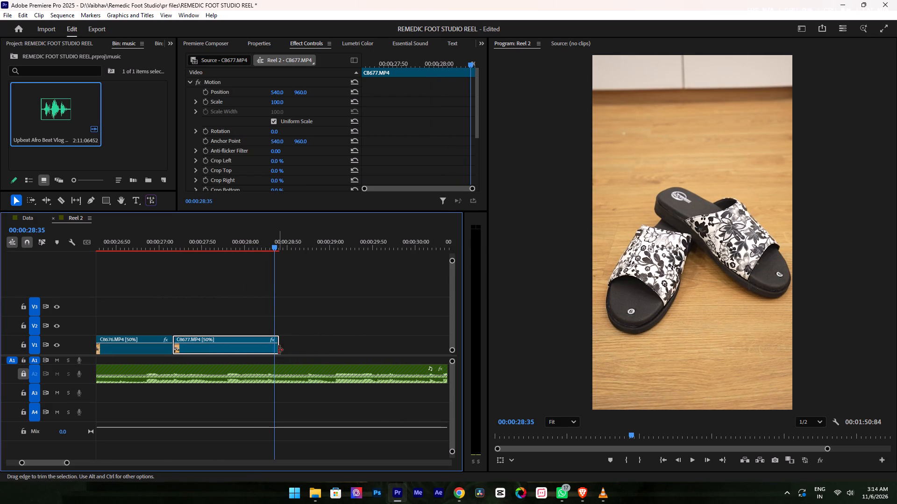
left_click_drag(276, 251, 265, 251)
left_click(271, 238)
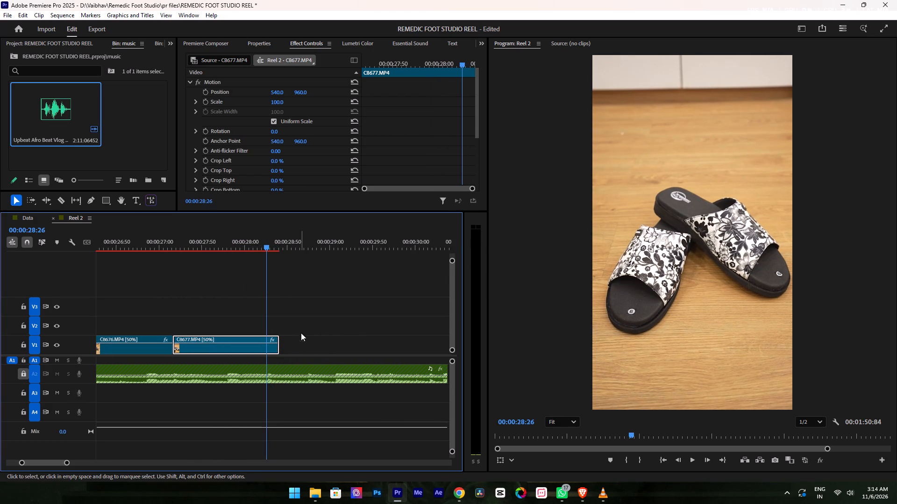
left_click_drag(285, 343, 271, 351)
Move C8644 and C8661 together from V2 to V1, directly after C8677.
left_click(333, 322)
scroll(333, 305, "down", 4, "alt")
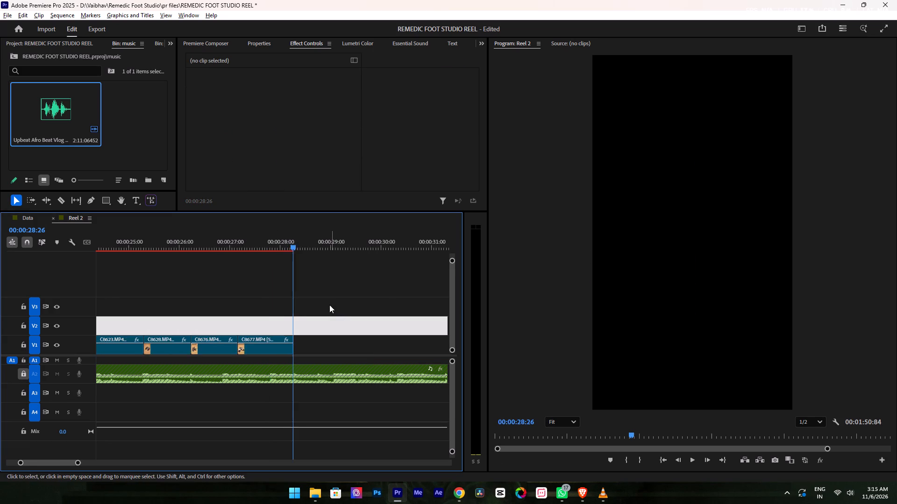
scroll(329, 305, "down", 12, "alt")
left_click(258, 286)
left_click(260, 304)
scroll(321, 287, "down", 9, "alt")
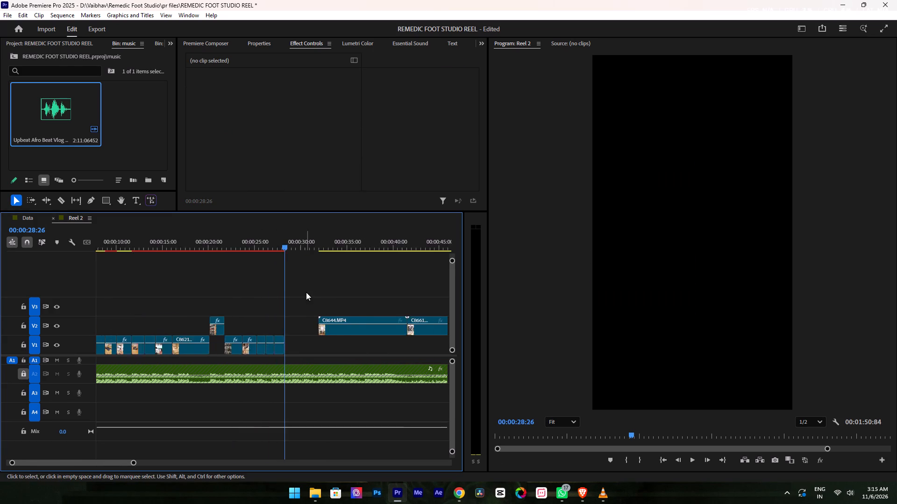
scroll(306, 292, "down", 10, "alt")
left_click_drag(278, 295, 339, 328)
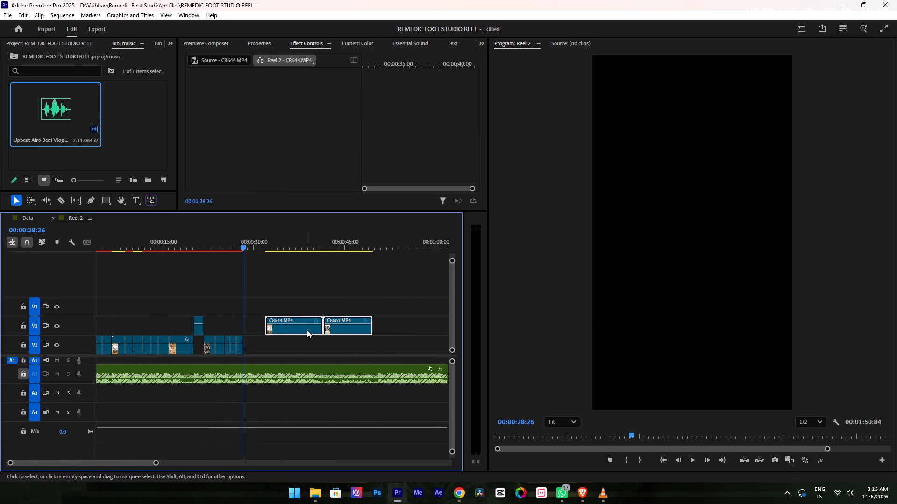
left_click_drag(302, 329, 290, 343)
scroll(246, 312, "up", 19)
scroll(313, 292, "down", 8)
left_click_drag(179, 296, 183, 301)
left_click(219, 303)
scroll(237, 300, "down", 10, "alt")
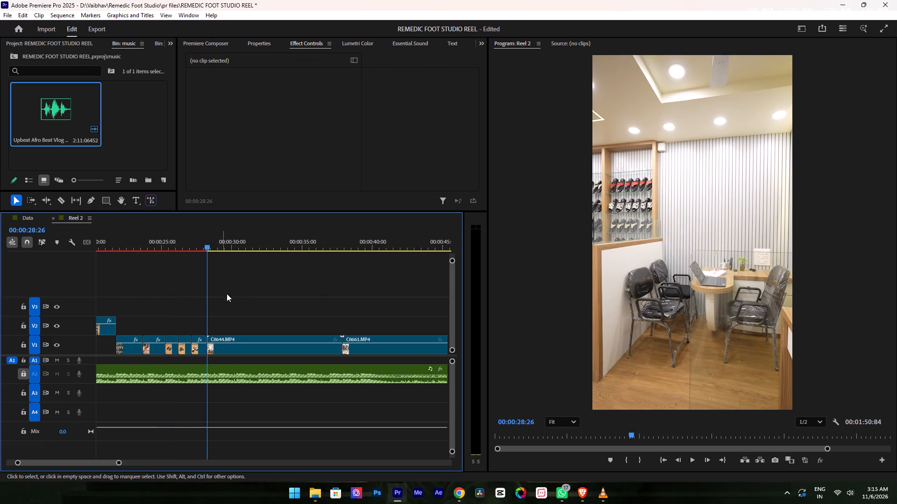
Preview C8644 and ripple trim its start to about 00:00:31:10, keeping it against C8677.
key("space")
scroll(274, 294, "up", 2, "alt")
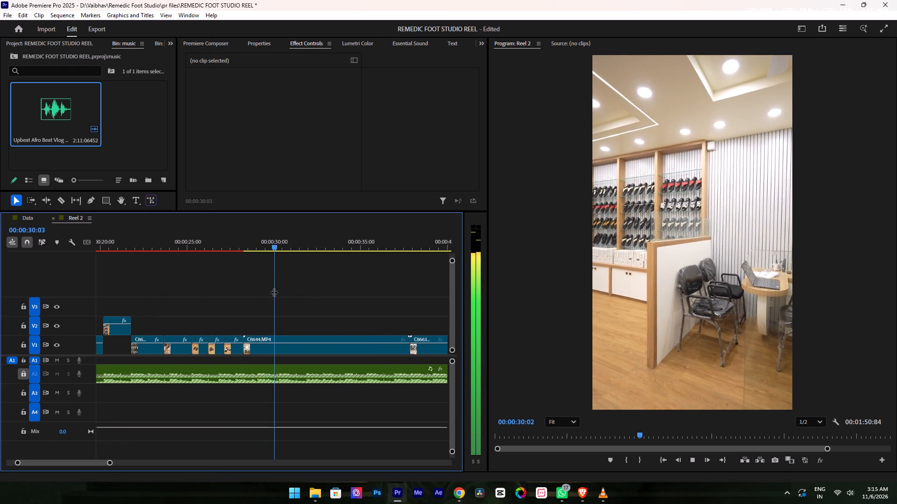
key("space")
key("space")
key("space")
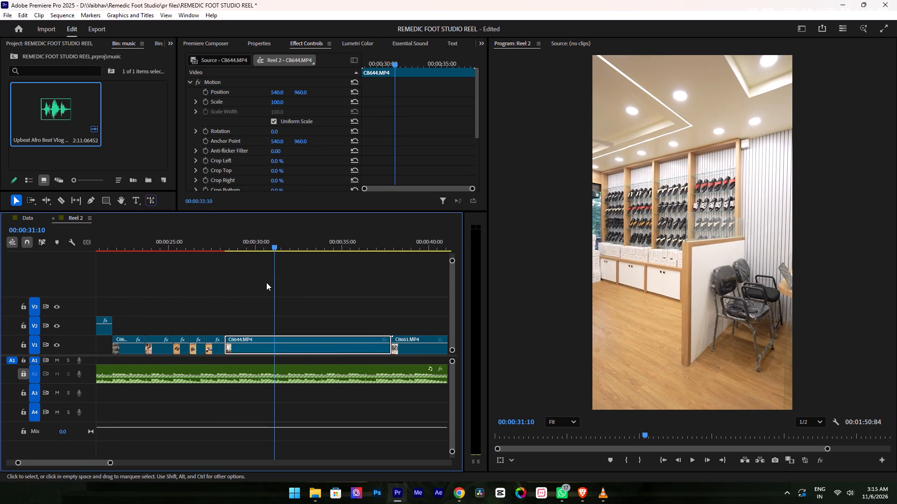
type("q")
Preview the cut from C8677 into C8644, ripple trim a little more off C8644's start, and play it back.
key("space")
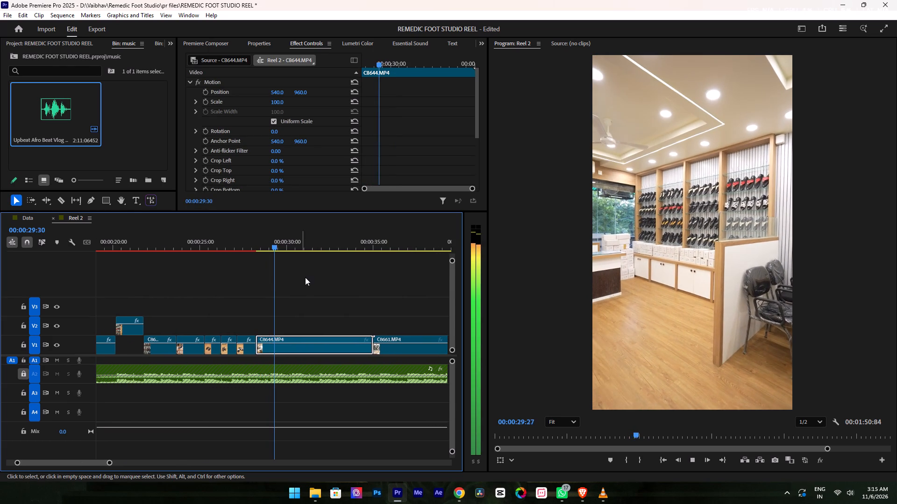
key("space")
scroll(298, 292, "up", 14, "alt")
left_click_drag(181, 237, 183, 242)
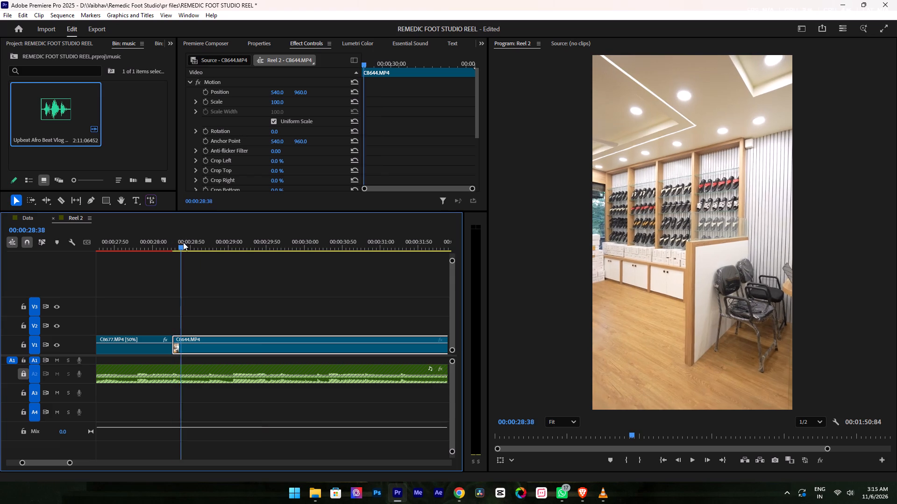
left_click_drag(183, 242, 155, 254)
key("space")
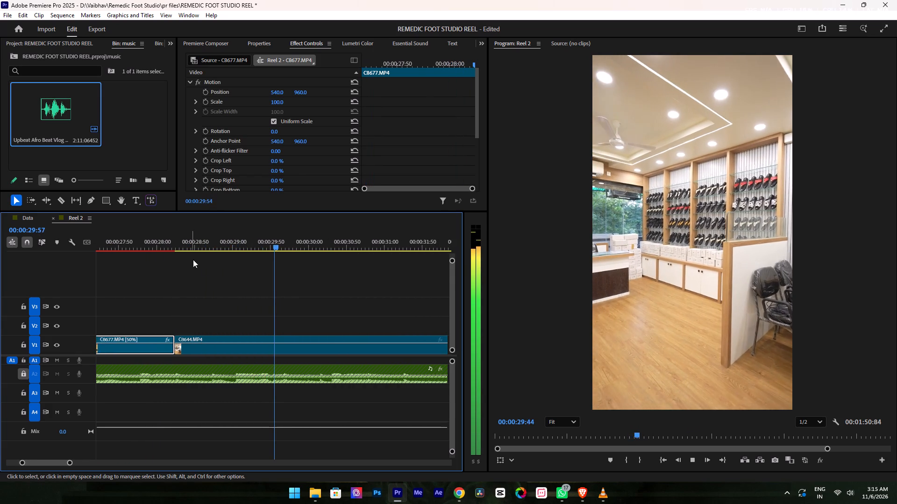
scroll(217, 279, "down", 5, "alt")
key("space")
left_click_drag(165, 234, 152, 242)
key("space")
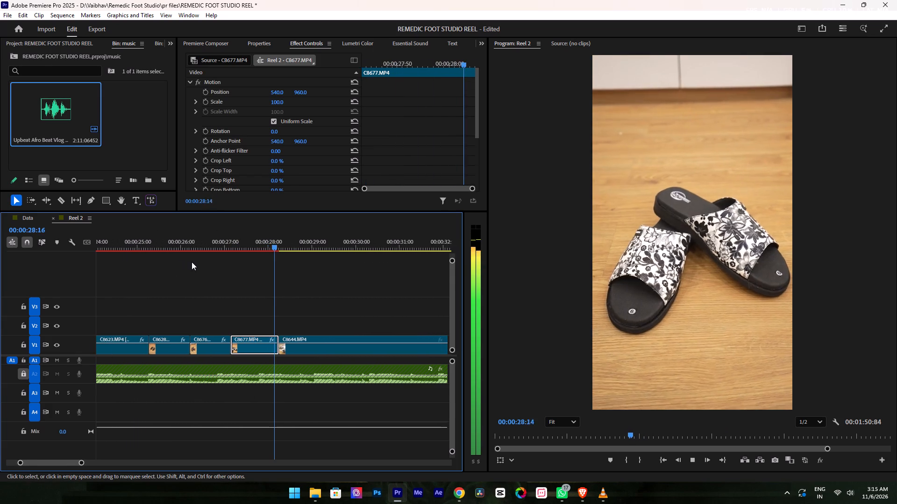
key("space")
key("q")
key("space")
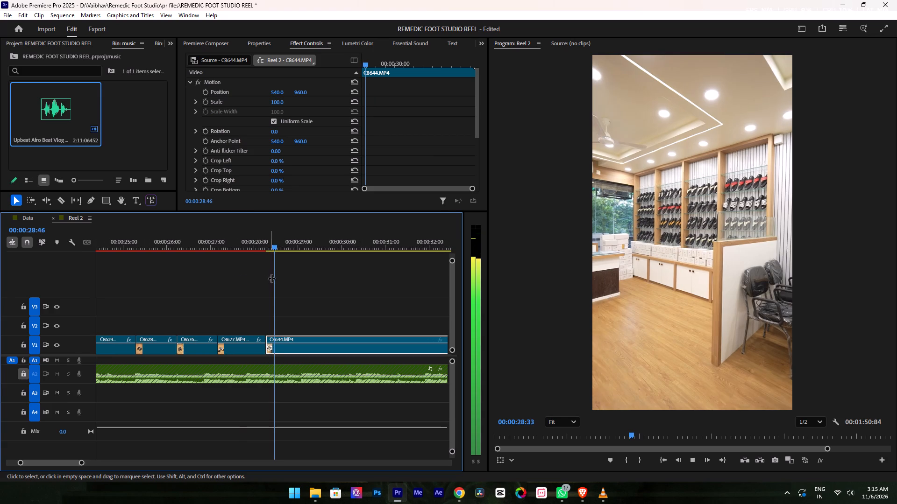
Play through C8644 and ripple trim its end back to about 00:00:30:56.
scroll(284, 283, "down", 5, "alt")
key("space")
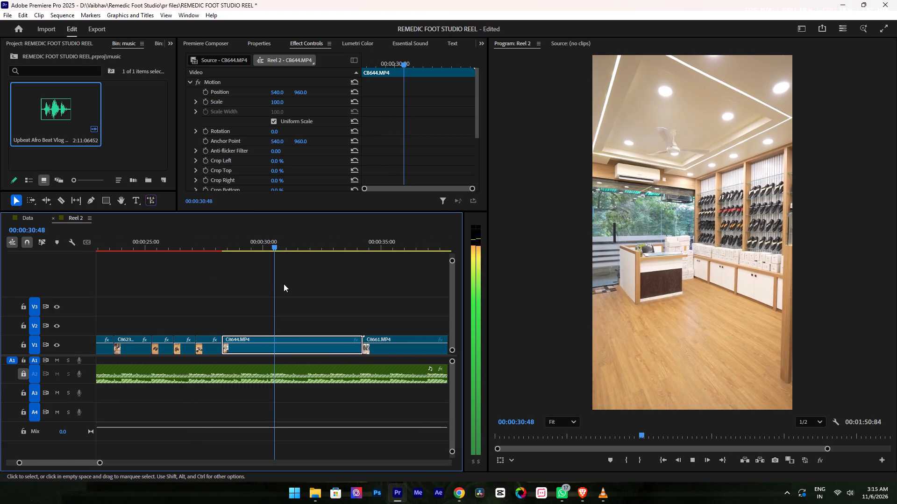
type("w")
key("space")
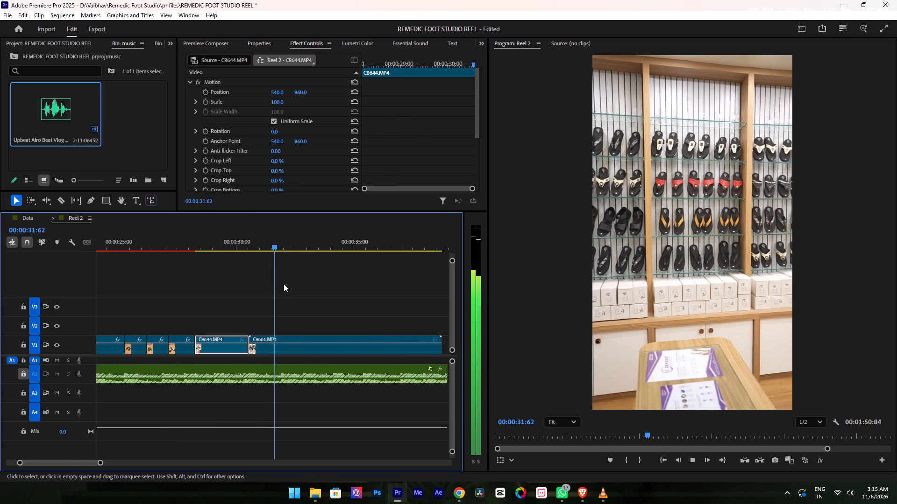
Preview C8661 and ripple trim its start to about 00:00:33:76, keeping it against C8644.
key("space")
key("space")
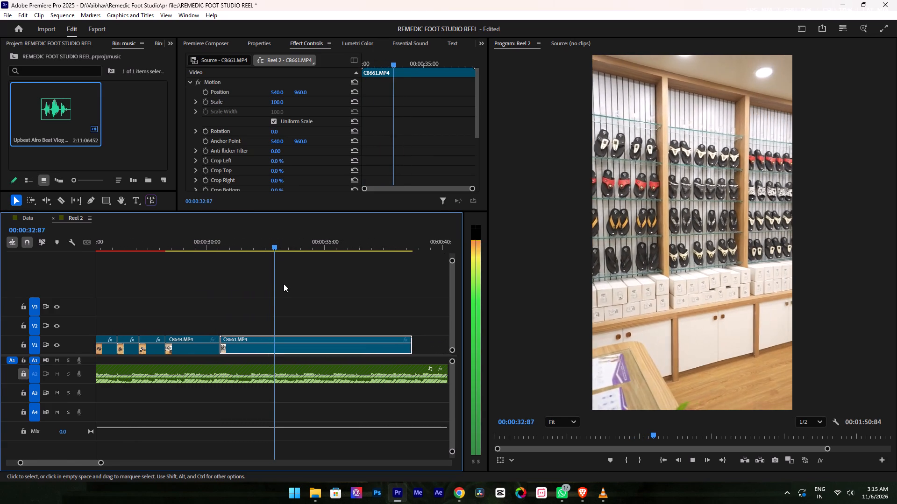
key("space")
key("space")
key("space")
type("q")
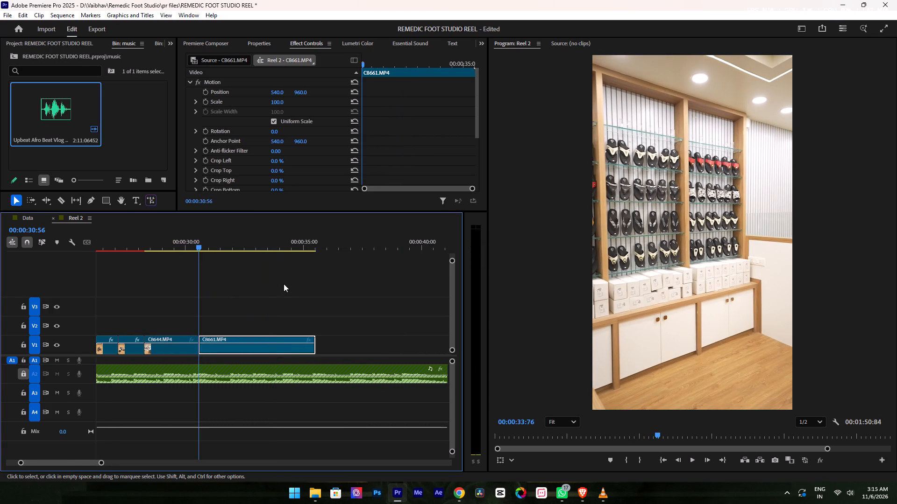
Play and scrub the shortened C8661 and ripple trim its end to about 00:00:33:63.
key("space")
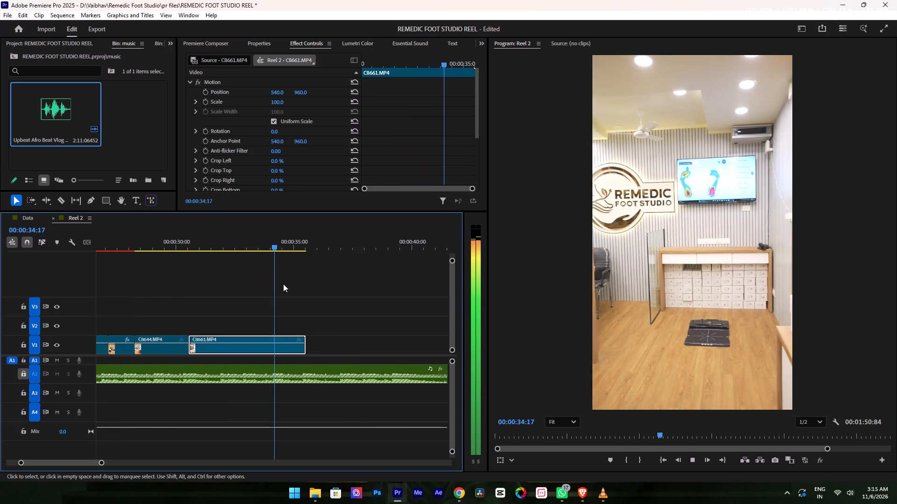
key("space")
left_click_drag(274, 233, 252, 240)
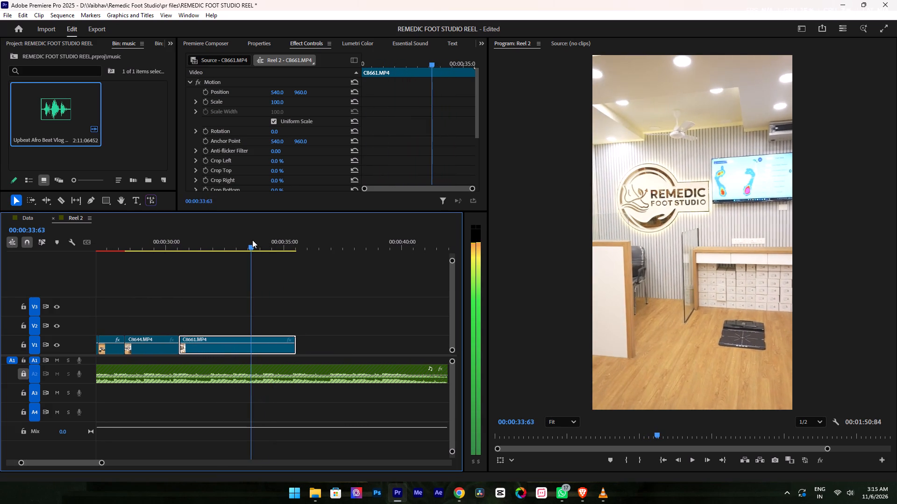
left_click_drag(252, 240, 253, 242)
key("w")
Slow C8644 and C8661 together to 50% speed, using Optical flow time interpolation.
scroll(227, 268, "up", 6)
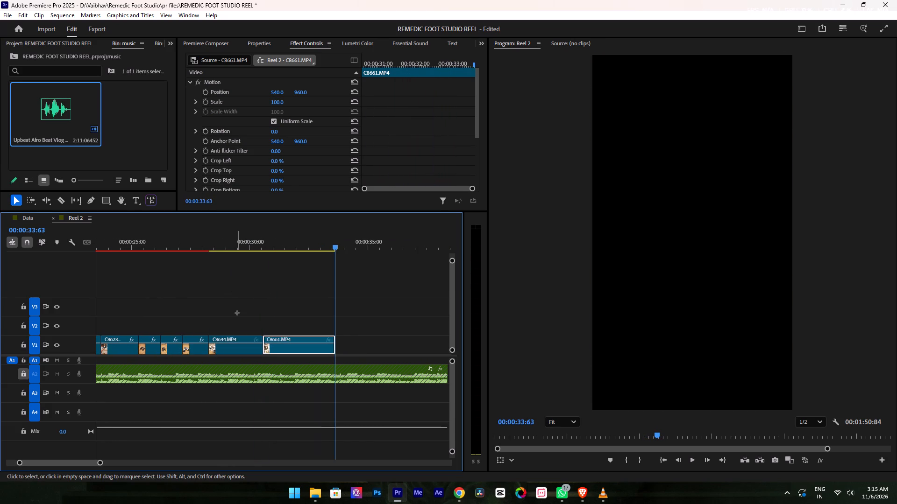
left_click_drag(237, 313, 278, 344)
key("alt+r")
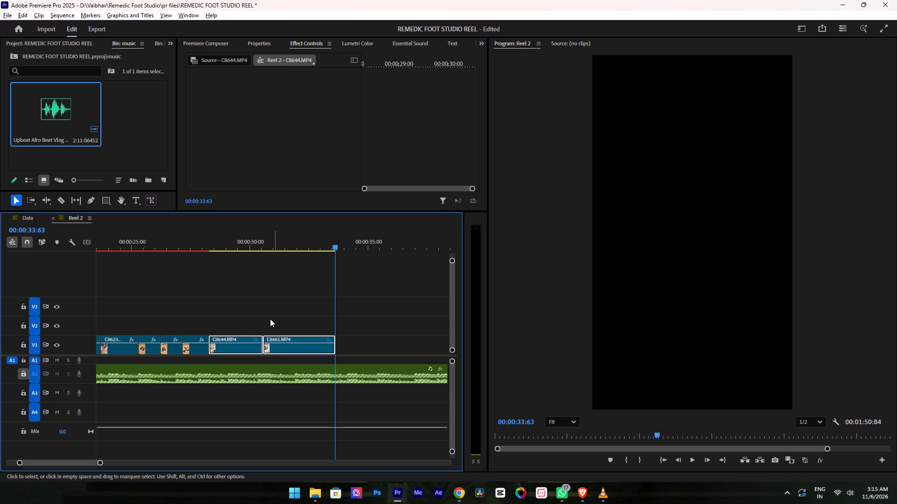
left_click(280, 301)
left_click_drag(241, 311, 277, 344)
key("ctrl+r")
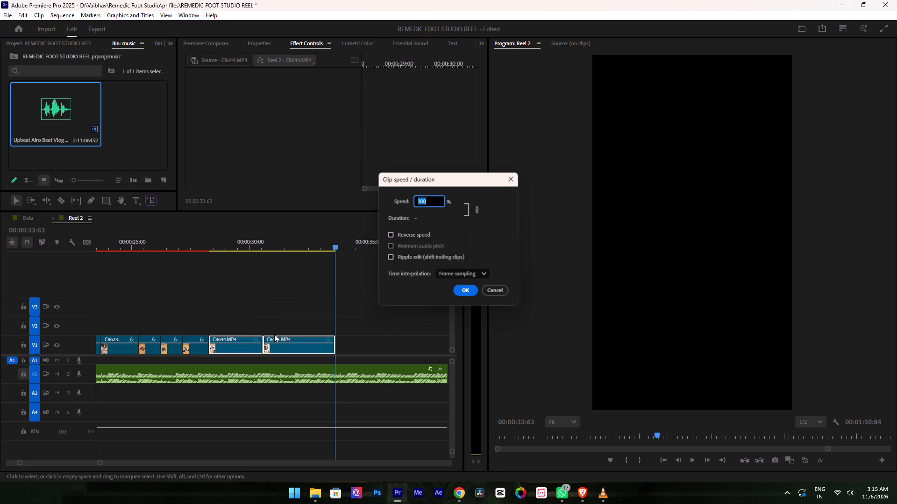
key("5")
key("0")
scroll(444, 271, "down", 6)
left_click(463, 293)
Preview the slowed C8644, shorten its end, butt it against C8661, and extend its start back to C8677.
left_click_drag(222, 229, 204, 235)
left_click(207, 251)
left_click(203, 240)
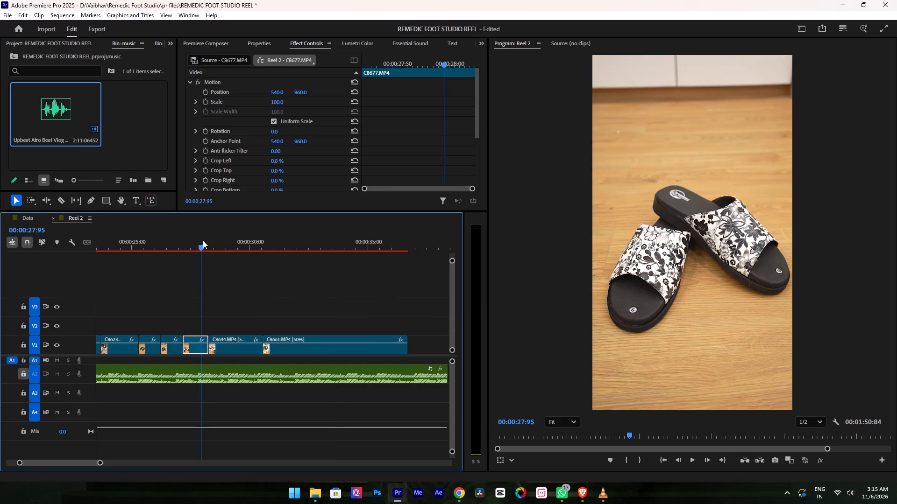
key("space")
scroll(292, 284, "up", 6, "alt")
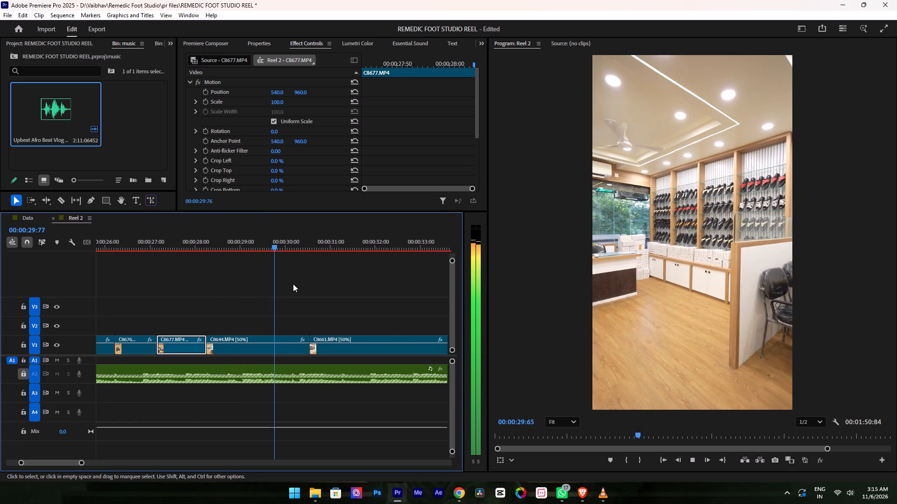
key("space")
left_click_drag(263, 350, 252, 350)
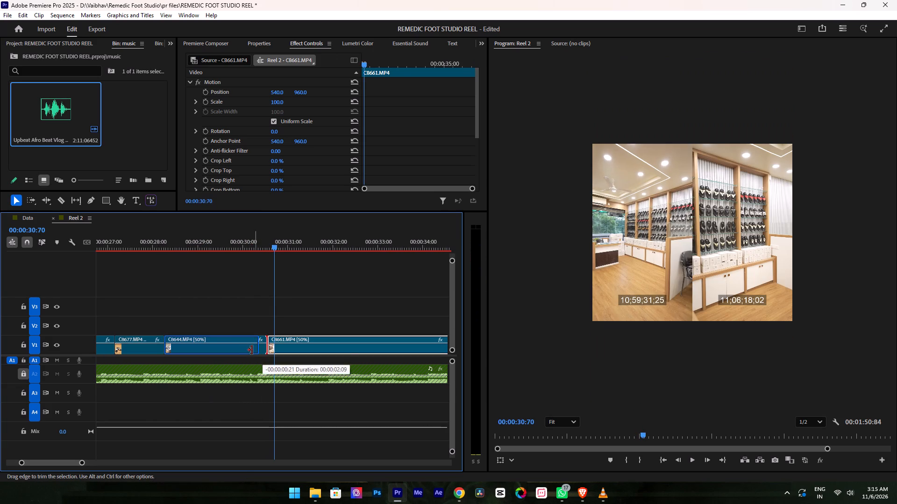
left_click_drag(252, 350, 226, 353)
left_click_drag(215, 352, 240, 351)
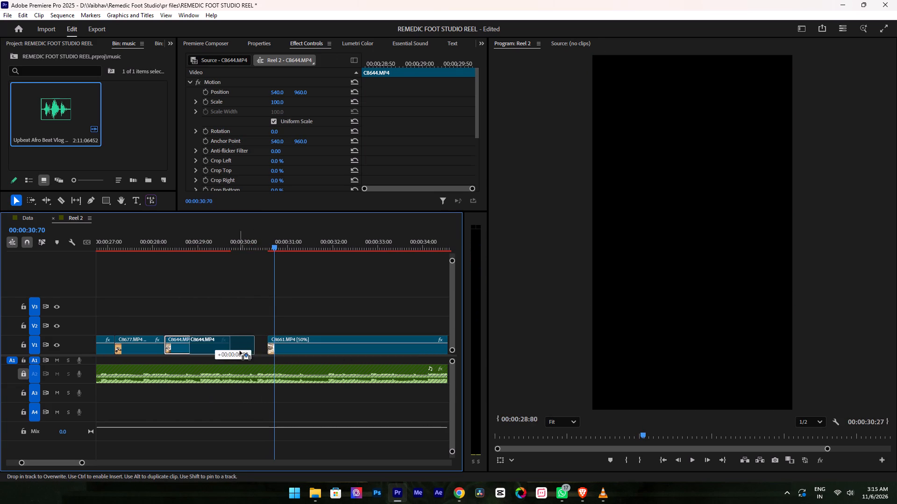
left_click_drag(240, 351, 248, 350)
left_click_drag(202, 349, 180, 349)
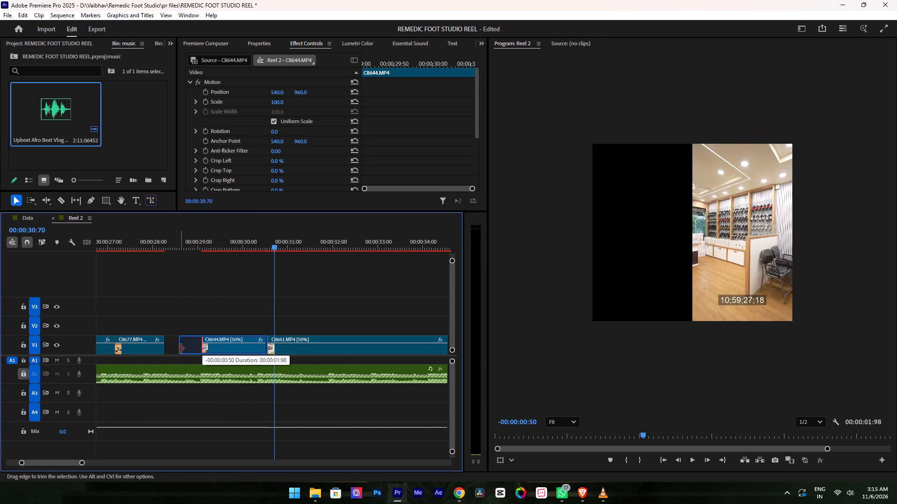
left_click_drag(180, 349, 160, 347)
Preview the cut from C8677 into C8644 and scale C8644 up to 117.
left_click(142, 224)
left_click(155, 241)
key("space")
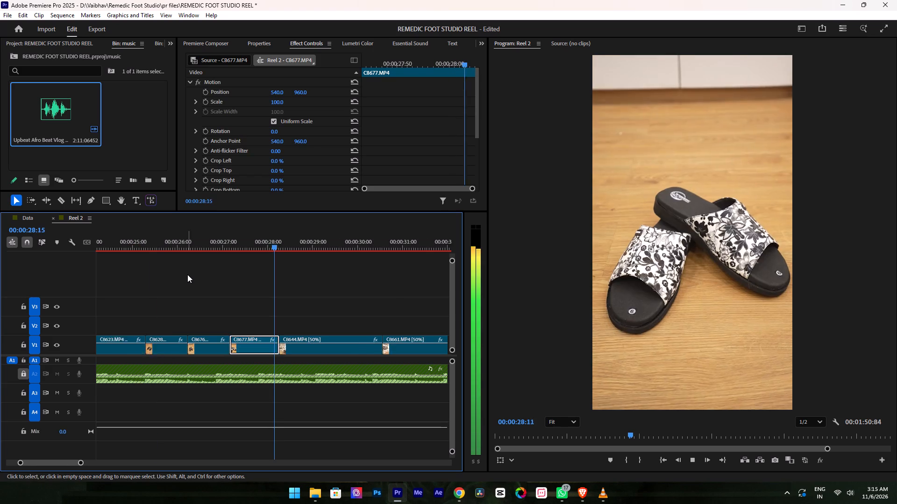
key("space")
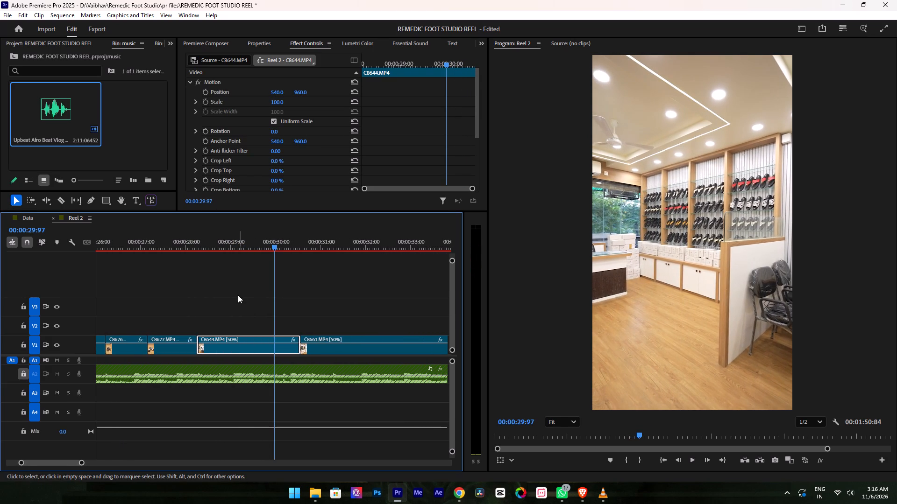
left_click_drag(277, 104, 287, 106)
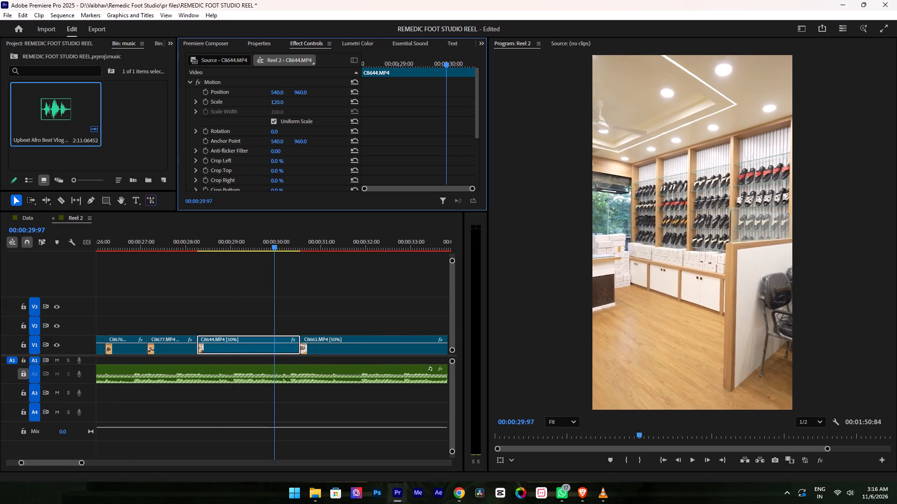
left_click_drag(287, 106, 286, 106)
Play back the scaled C8644 and move C8661 earlier over its tail, starting at about 00:00:30:31.
key("space")
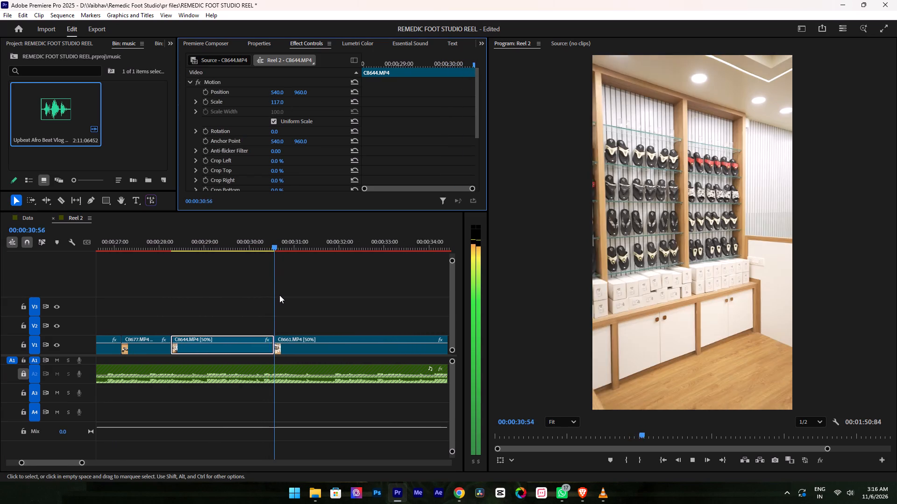
key("space")
left_click_drag(206, 238, 192, 241)
key("space")
scroll(285, 290, "up", 5, "alt")
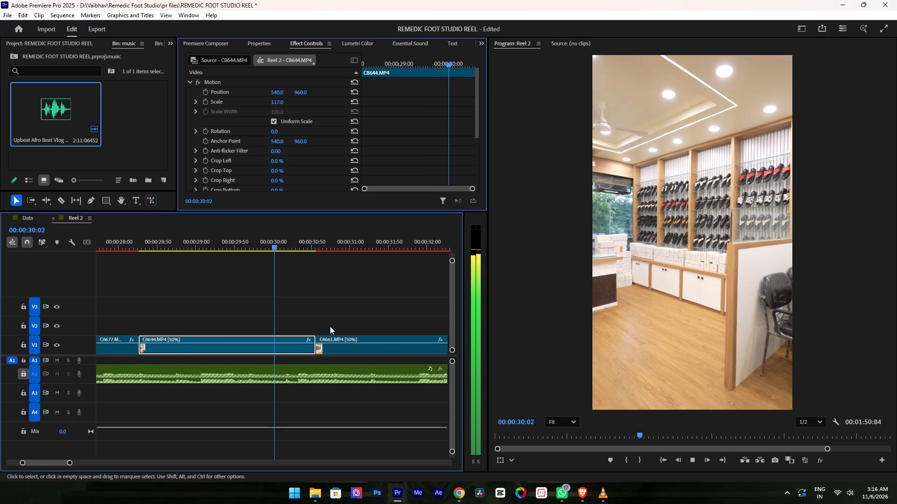
key("space")
left_click_drag(264, 242, 275, 252)
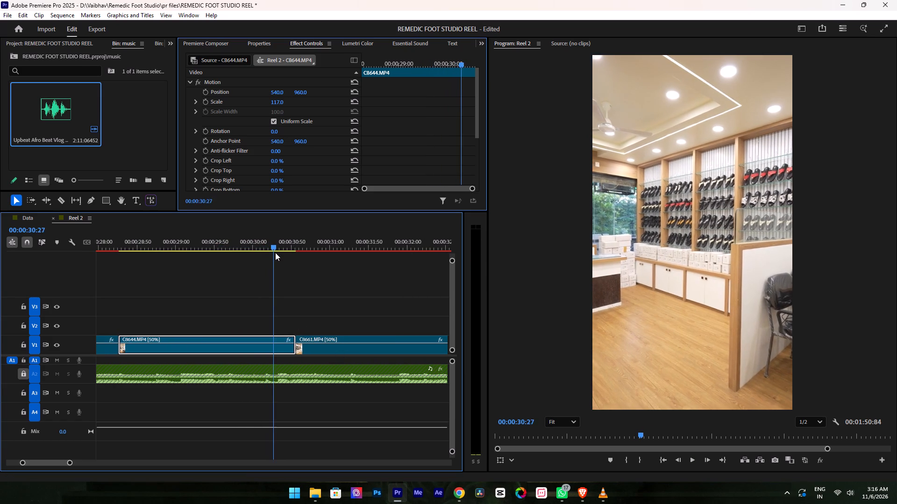
left_click_drag(275, 252, 278, 255)
left_click_drag(329, 352, 309, 351)
left_click(298, 302)
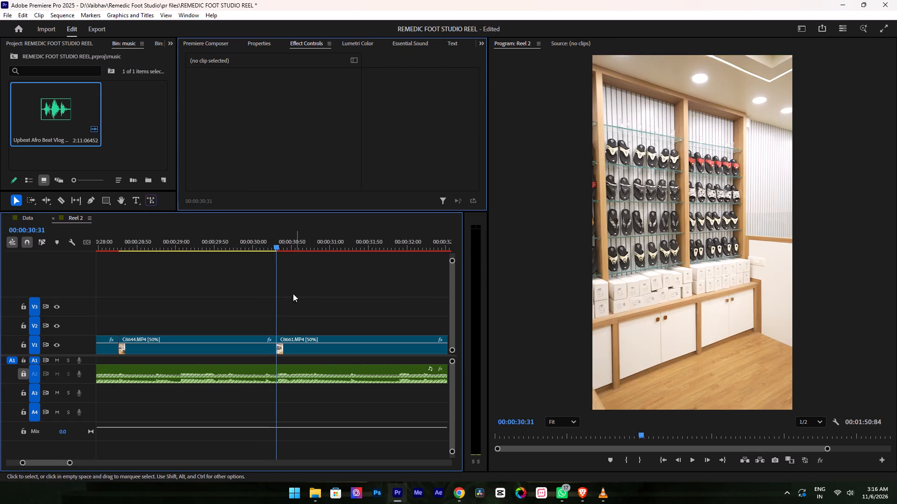
Preview the cut into C8661, scrub through it, and trim its end back to about 00:00:34:26.
left_click_drag(256, 233, 234, 237)
key("space")
scroll(281, 275, "down", 9, "alt")
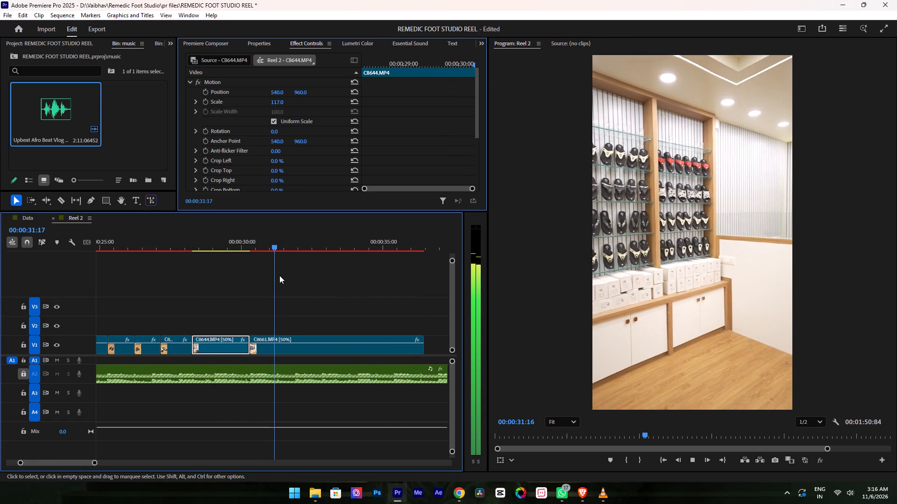
key("space")
scroll(289, 306, "down", 5, "alt")
key("space")
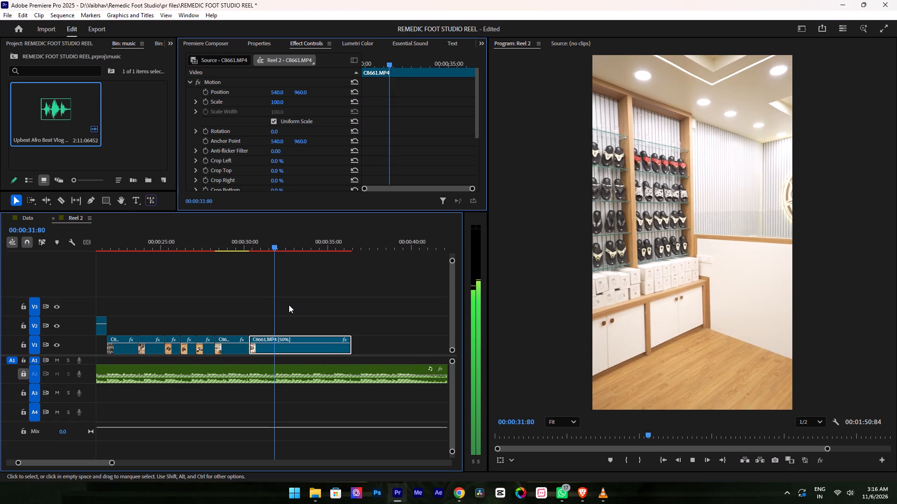
key("space")
scroll(244, 281, "up", 6, "alt")
scroll(247, 282, "down", 5)
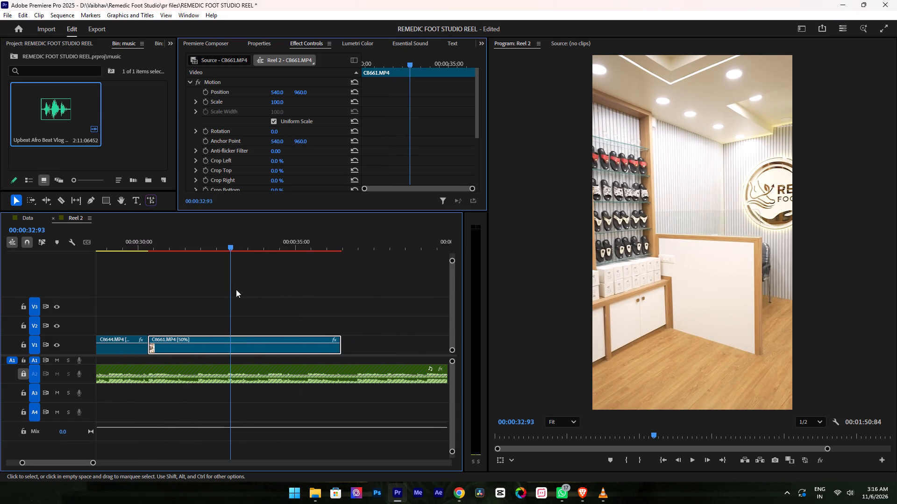
left_click_drag(167, 247, 290, 274)
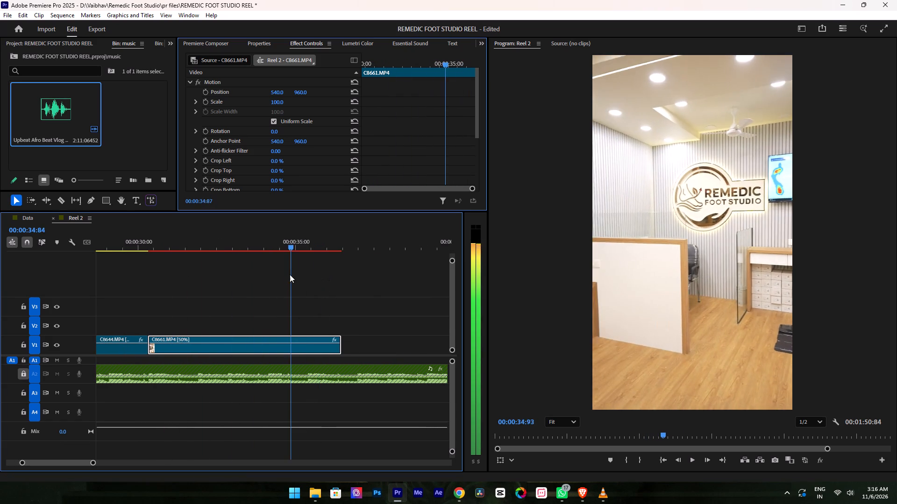
left_click_drag(290, 274, 201, 273)
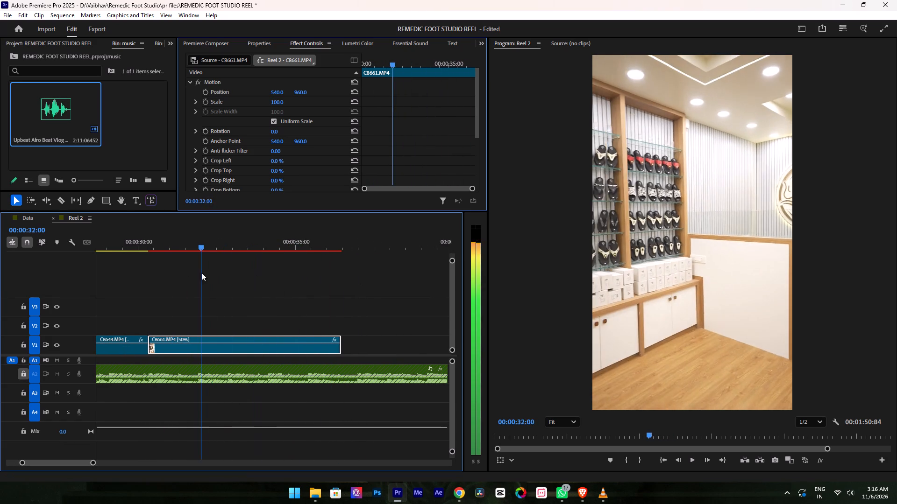
left_click_drag(201, 273, 315, 281)
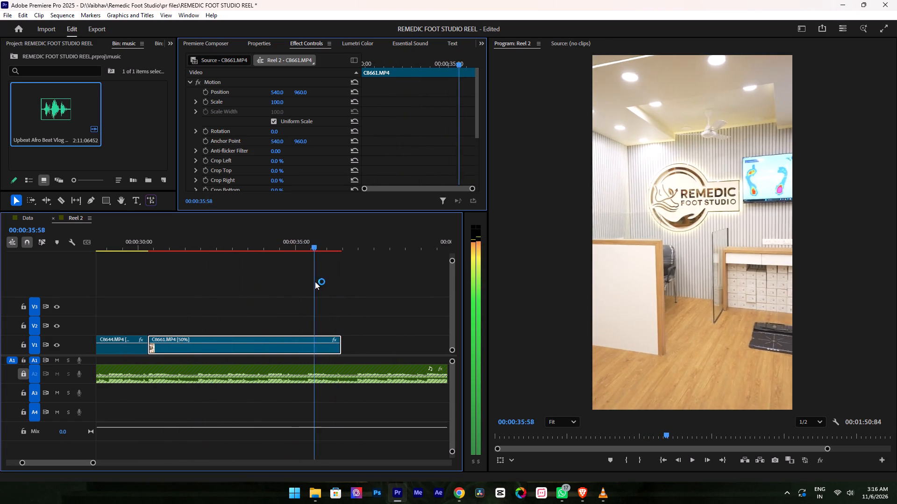
left_click_drag(315, 281, 273, 278)
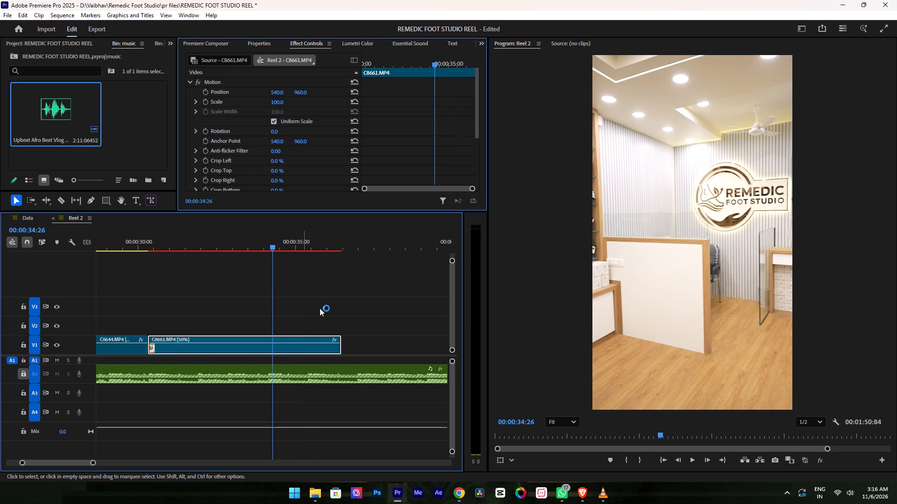
left_click_drag(340, 350, 274, 344)
Scrub C8661, trim its start to about 00:00:31:47, and move it back against C8644.
left_click_drag(151, 245, 211, 252)
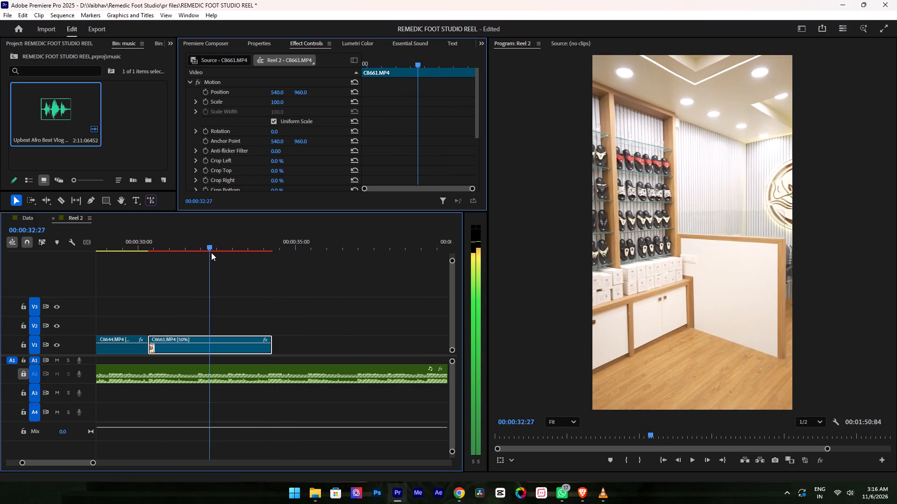
left_click_drag(211, 252, 197, 261)
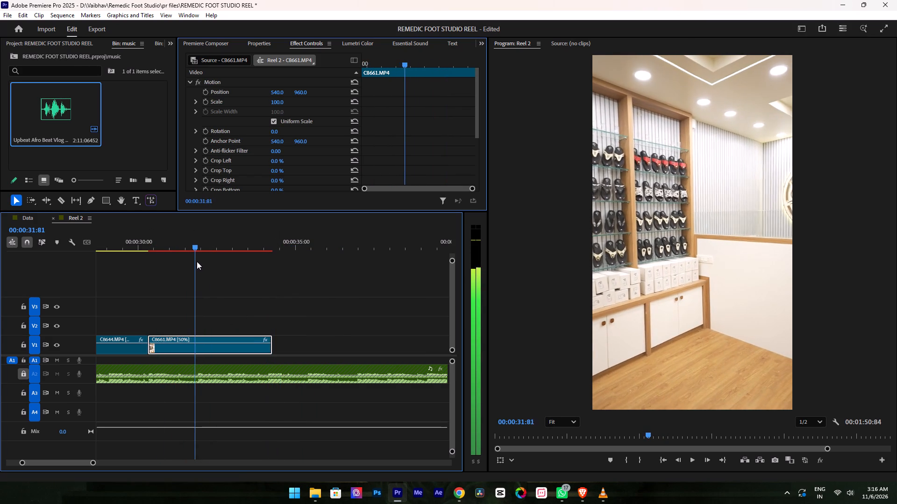
left_click_drag(197, 261, 186, 262)
left_click_drag(152, 350, 189, 355)
left_click_drag(206, 350, 172, 349)
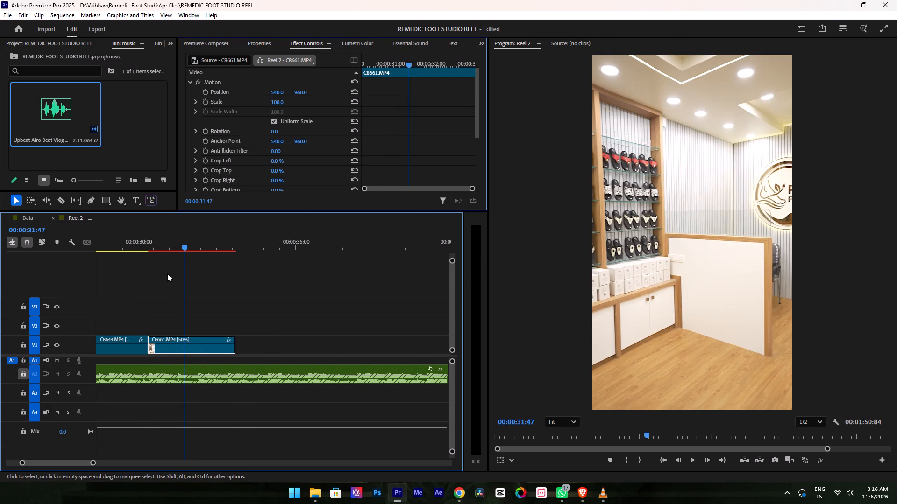
Play from C8644 through C8661 and set C8661's speed to 45% with Optical flow interpolation.
left_click_drag(144, 241, 128, 239)
key("space")
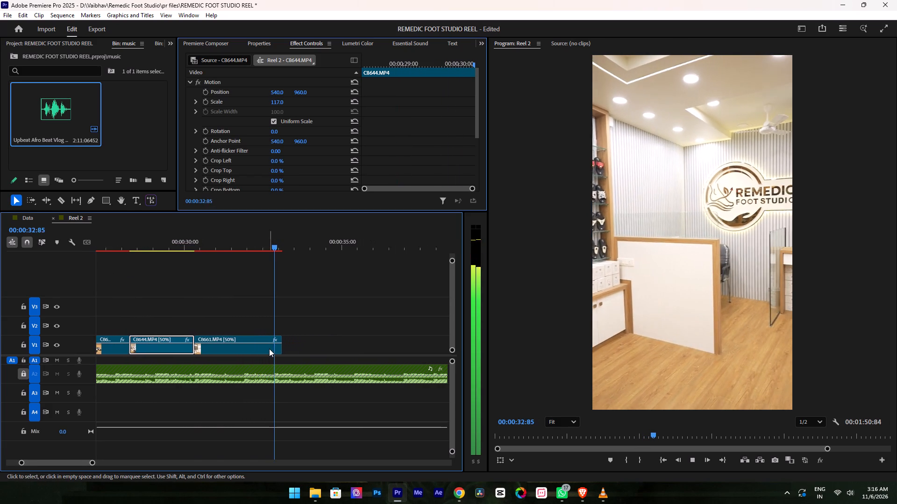
key("space")
left_click(262, 348)
key("ctrl+r")
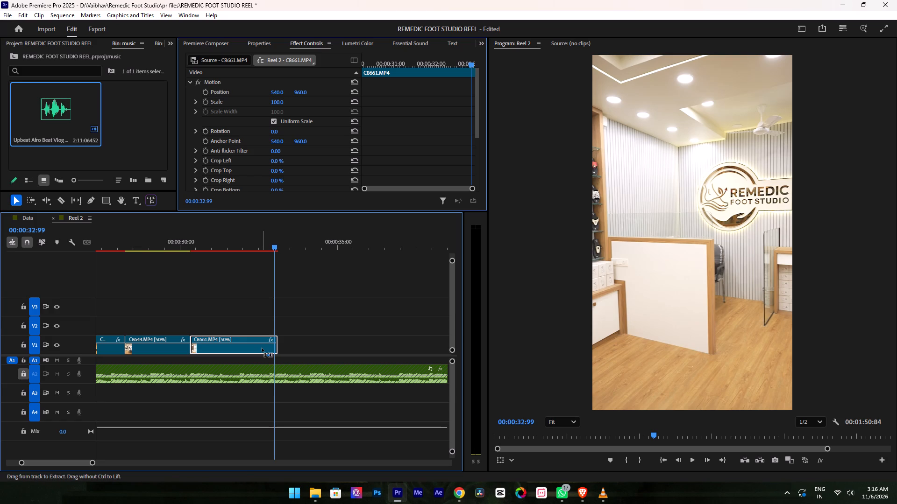
left_click(280, 309)
left_click(220, 344)
key("ctrl+r")
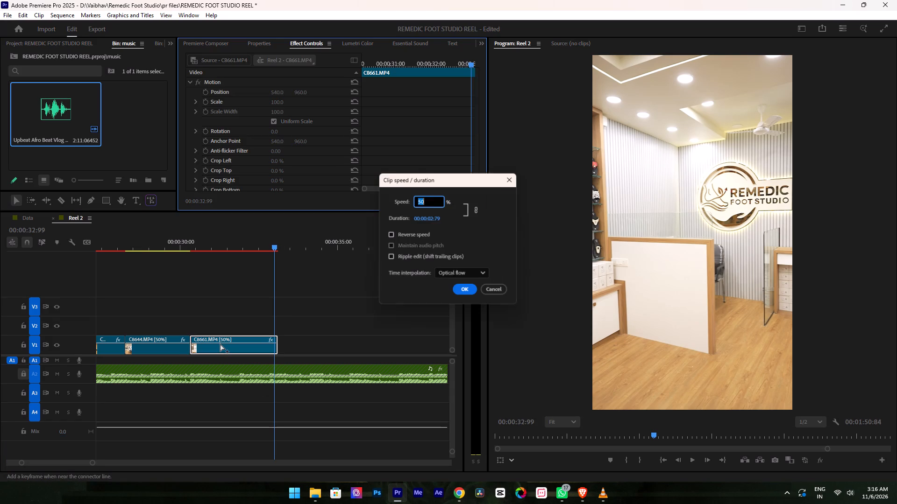
type("45")
scroll(456, 272, "down", 6)
left_click(459, 296)
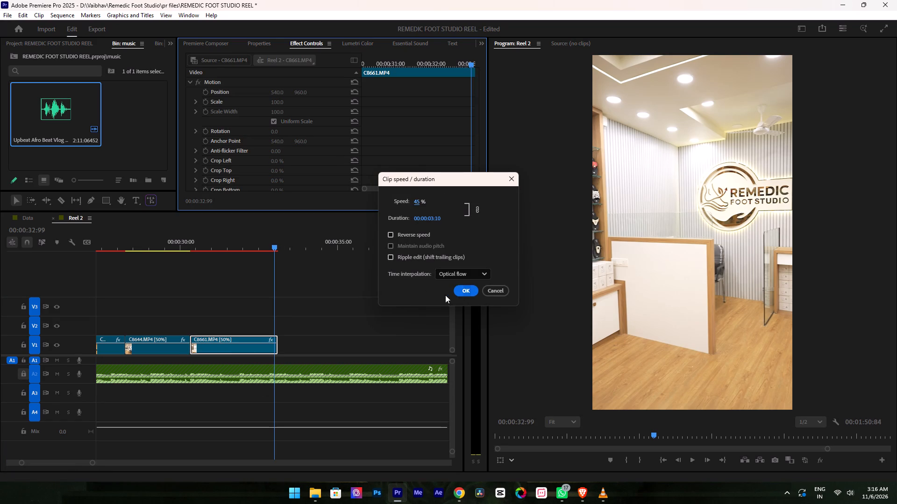
Apply C8661's 45% Optical flow speed change, and play from C8644 through the music to about 00:00:41:47.
left_click(463, 286)
left_click_drag(190, 231, 169, 237)
key("space")
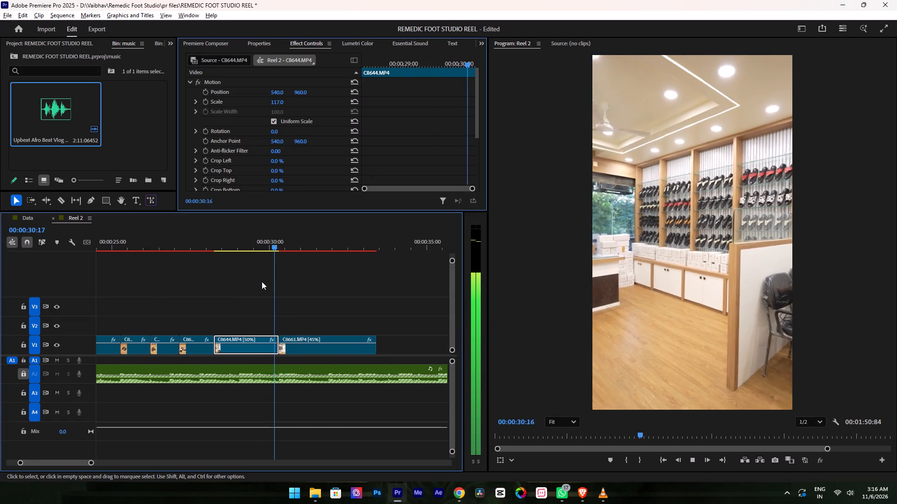
scroll(262, 281, "down", 18, "alt")
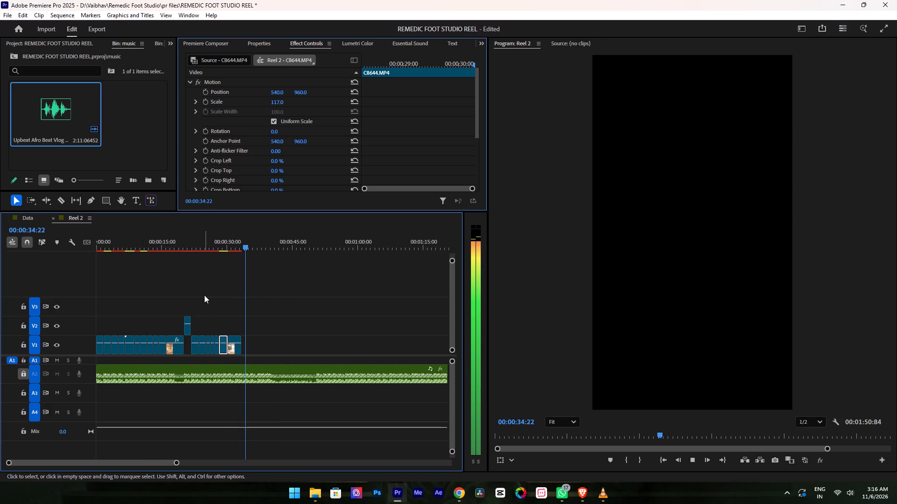
scroll(209, 294, "up", 16, "alt")
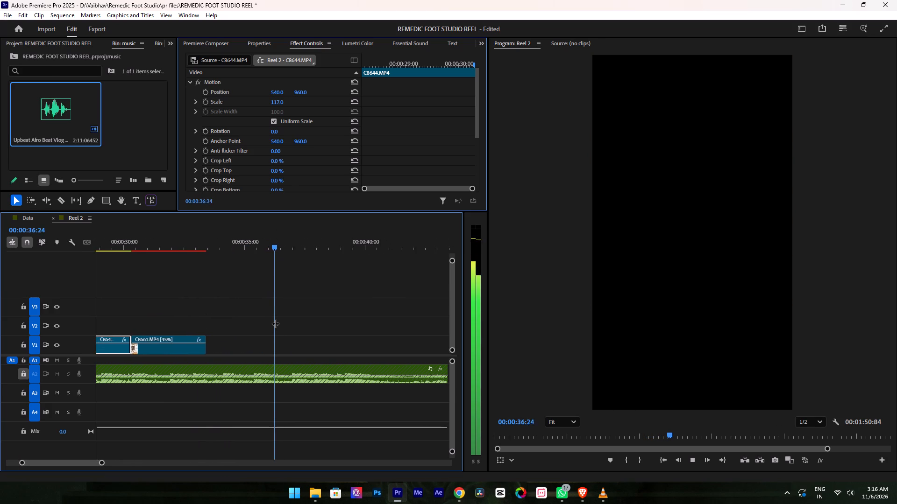
scroll(275, 323, "down", 3, "alt")
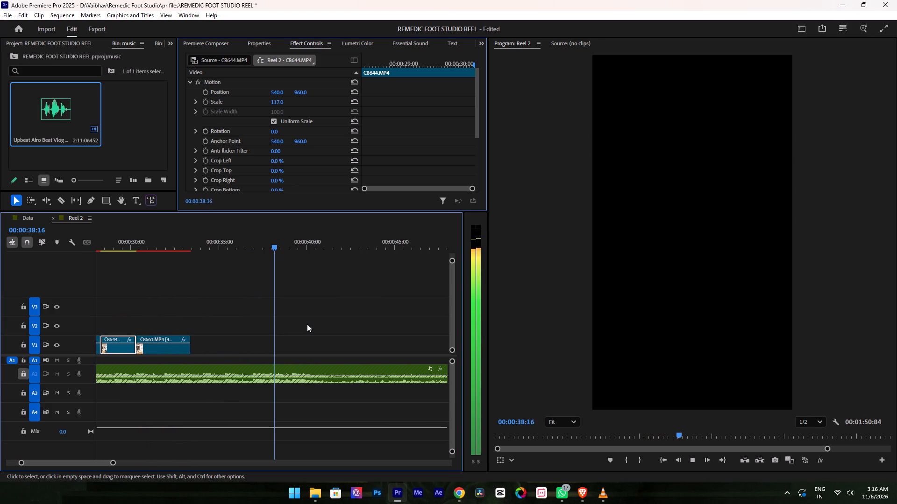
scroll(307, 324, "up", 3, "alt")
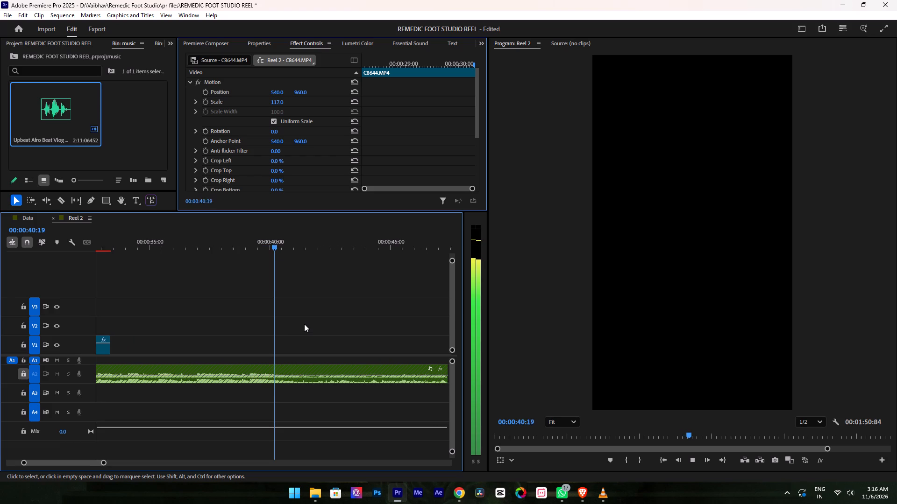
key("space")
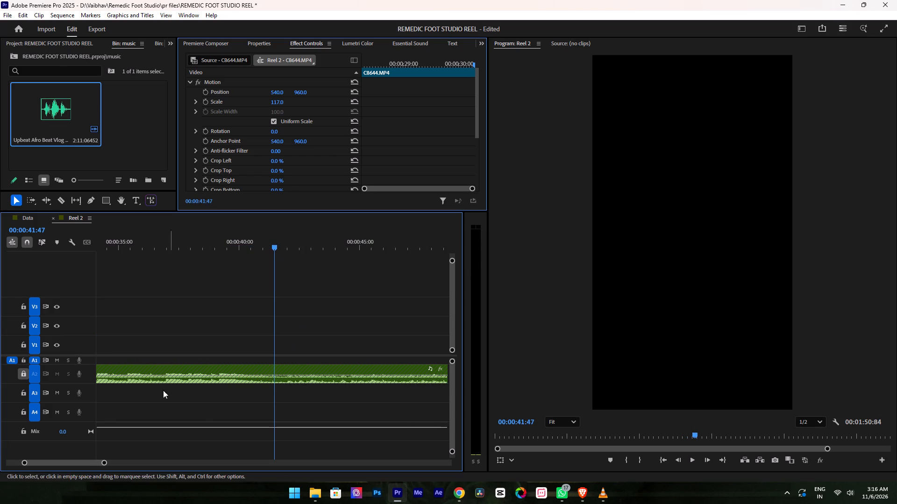
Unlock the A2 music track, split the music at 00:00:41:47 and delete the part after the cut.
left_click(21, 374)
left_click(297, 367)
key("e")
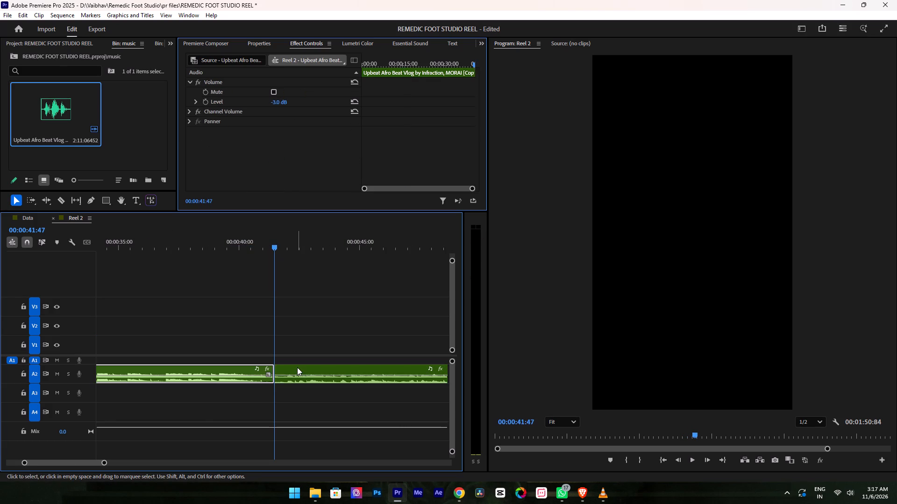
left_click(309, 365)
key("BackSpace")
scroll(310, 370, "down", 4, "alt")
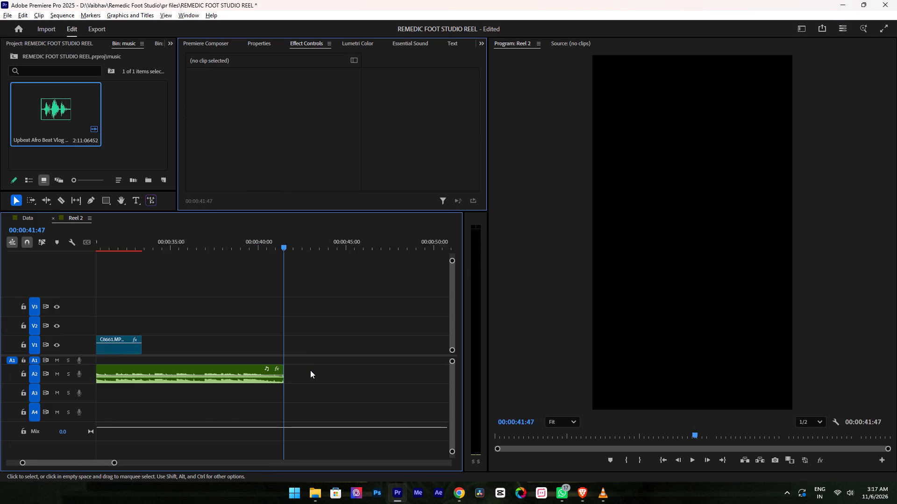
scroll(310, 370, "down", 15, "alt")
scroll(284, 412, "up", 8)
scroll(165, 400, "up", 20, "alt")
scroll(165, 400, "up", 2, "alt")
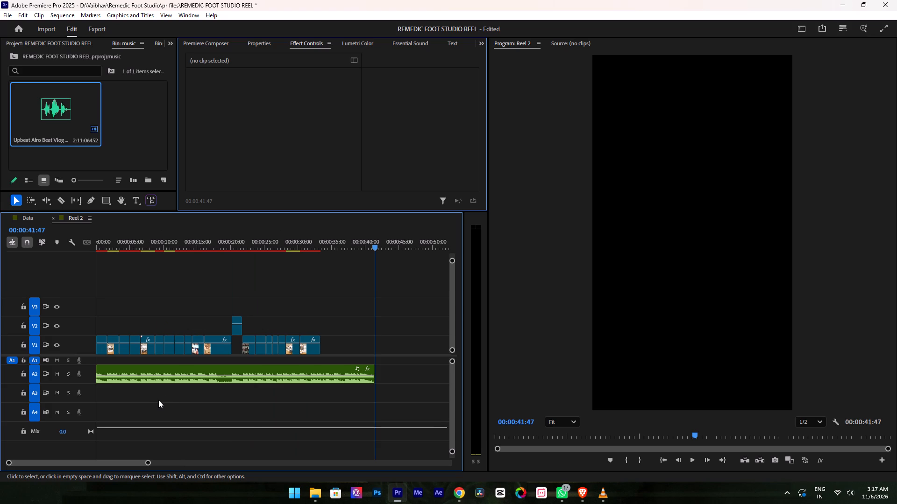
Save the project.
left_click(192, 318)
key("ctrl+s")
Play the reel from its beginning to about 00:00:10:06 to review the opening shots.
left_click(173, 295)
scroll(171, 297, "up", 5, "alt")
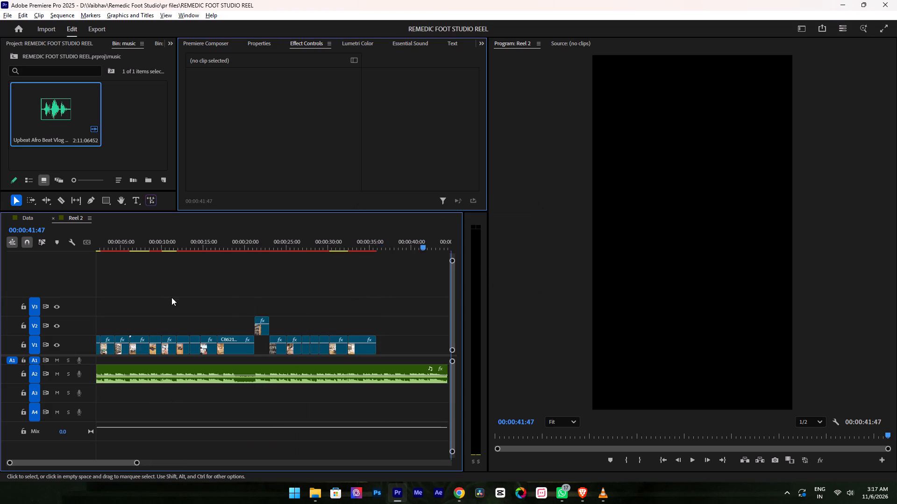
scroll(171, 297, "up", 13, "alt")
left_click_drag(103, 243, 46, 282)
key("space")
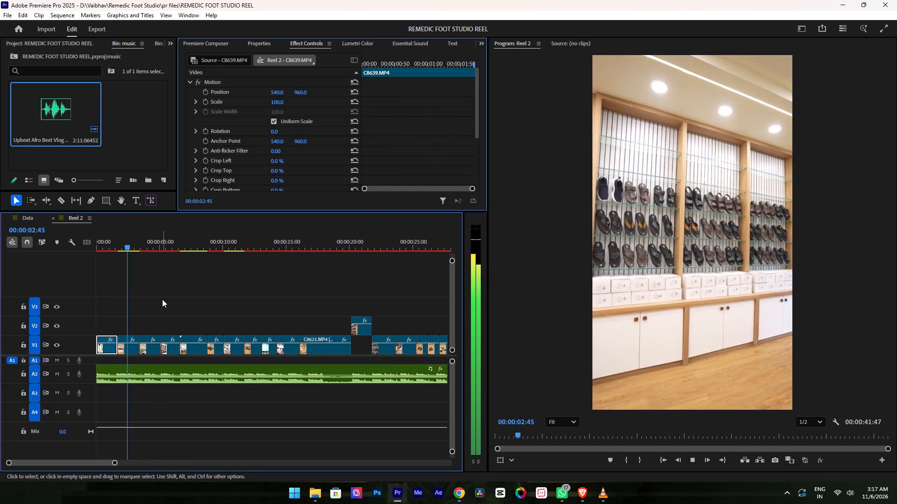
scroll(172, 309, "up", 4)
scroll(213, 382, "up", 3)
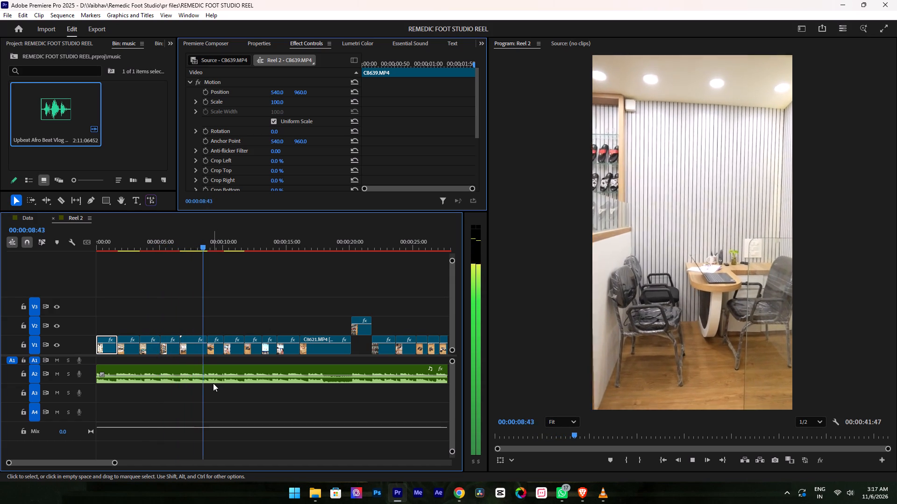
scroll(202, 383, "up", 3, "alt")
key("space")
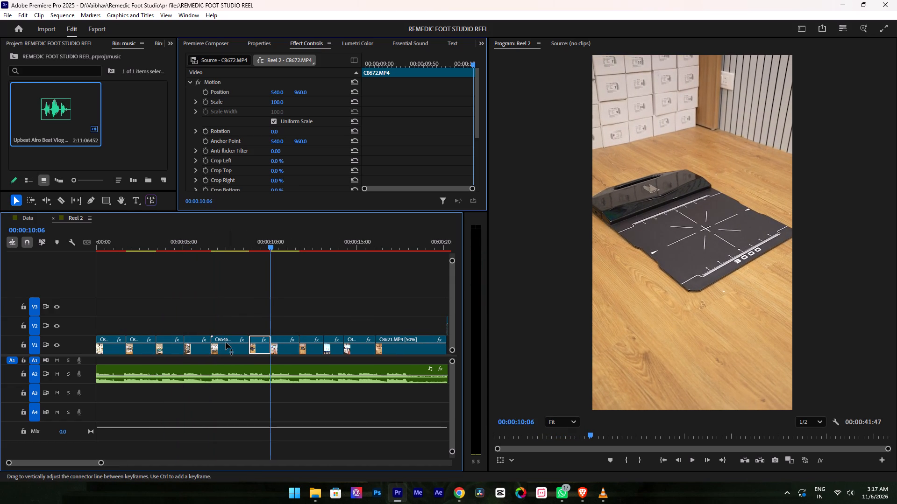
Move C8646's last Scale keyframe to the end of the clip and preview from C8646 into C8617.
left_click(224, 342)
left_click_drag(463, 103, 488, 105)
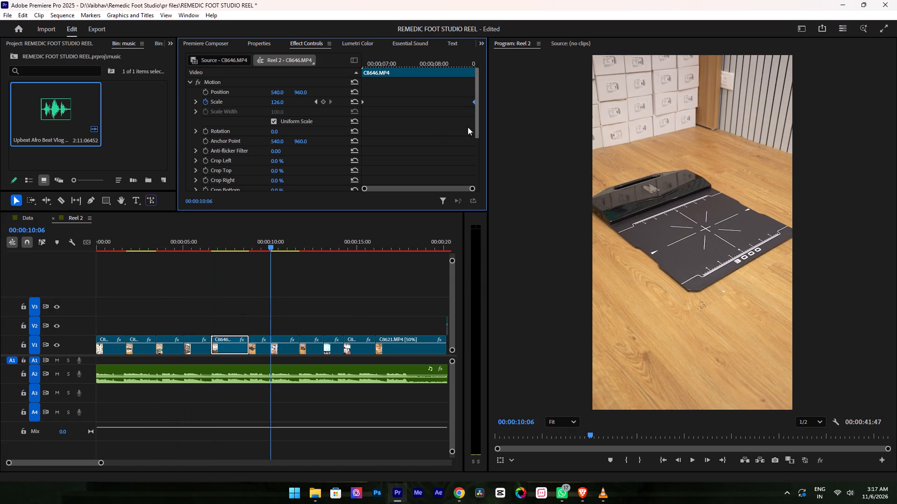
left_click_drag(236, 240, 215, 242)
key("space")
scroll(300, 291, "up", 4, "alt")
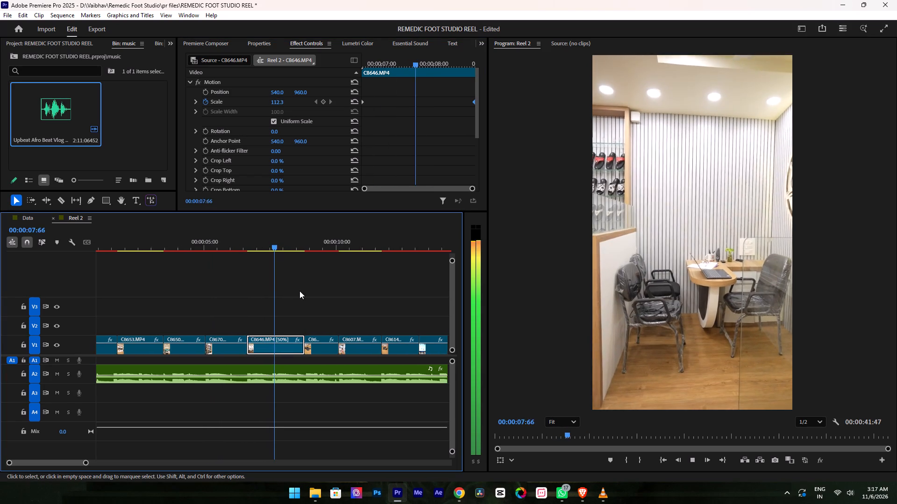
scroll(299, 291, "up", 4, "alt")
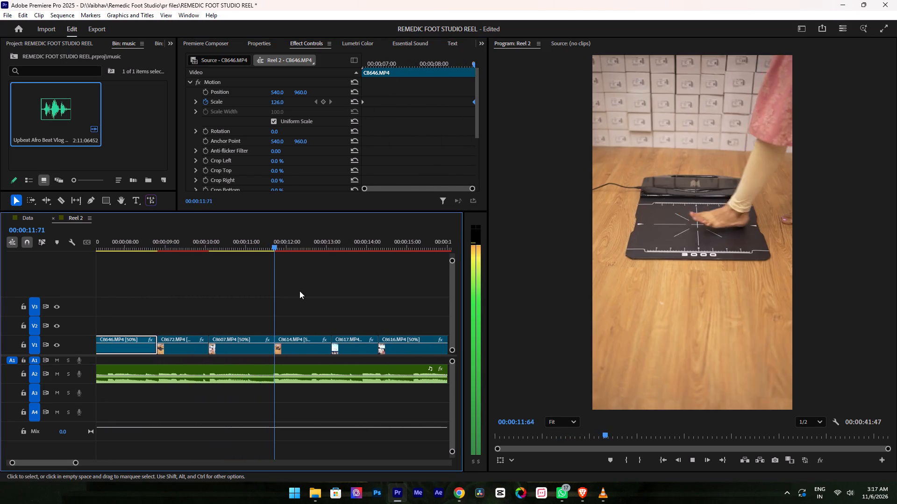
key("space")
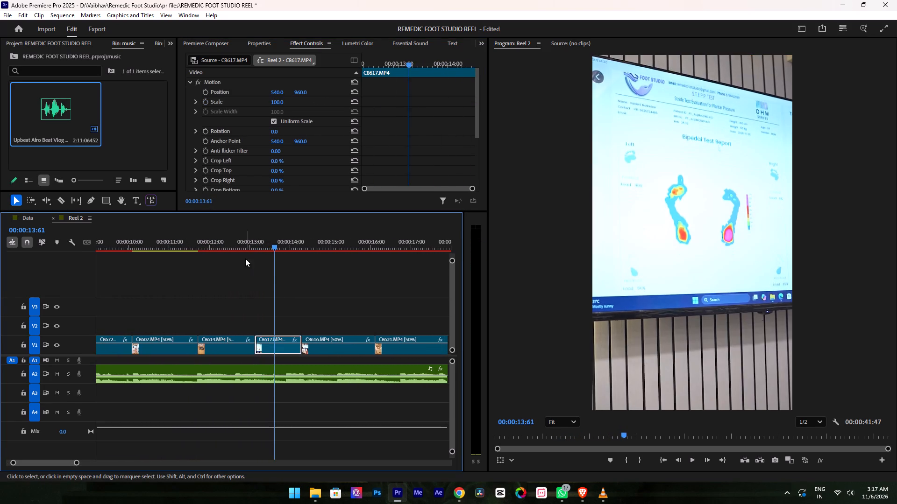
Keyframe C8614's Scale from 100 at its start to 110 at its end, and preview the zoom.
left_click_drag(236, 244, 213, 242)
left_click_drag(385, 61, 339, 74)
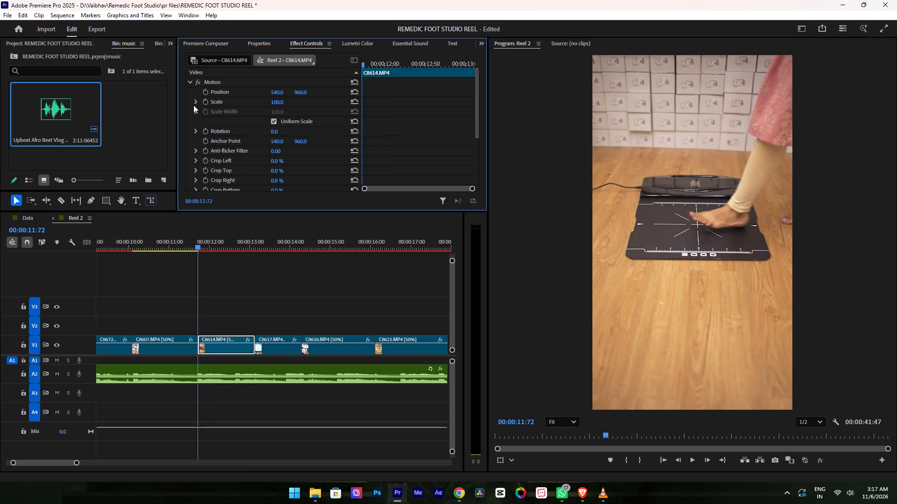
left_click(202, 102)
left_click_drag(375, 58, 393, 55)
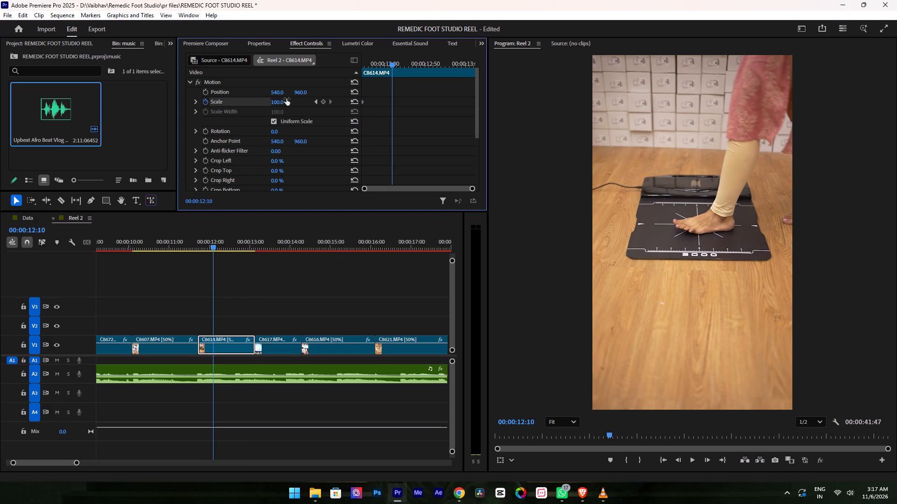
left_click(285, 99)
type("11")
key("0")
left_click(418, 116)
left_click_drag(391, 102, 502, 118)
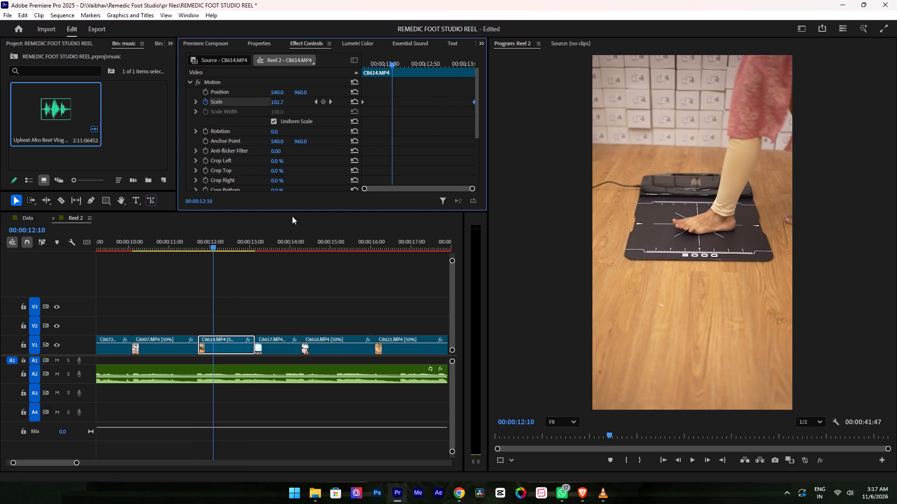
left_click_drag(198, 232, 183, 238)
key("space")
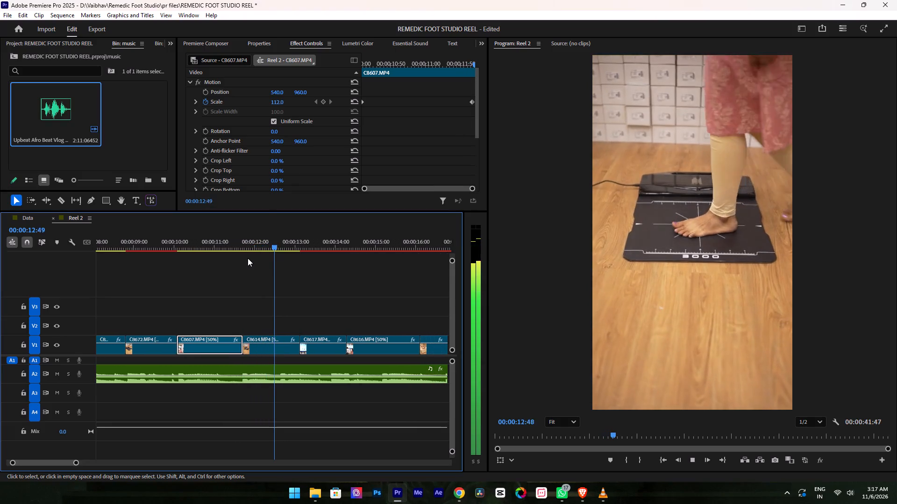
key("space")
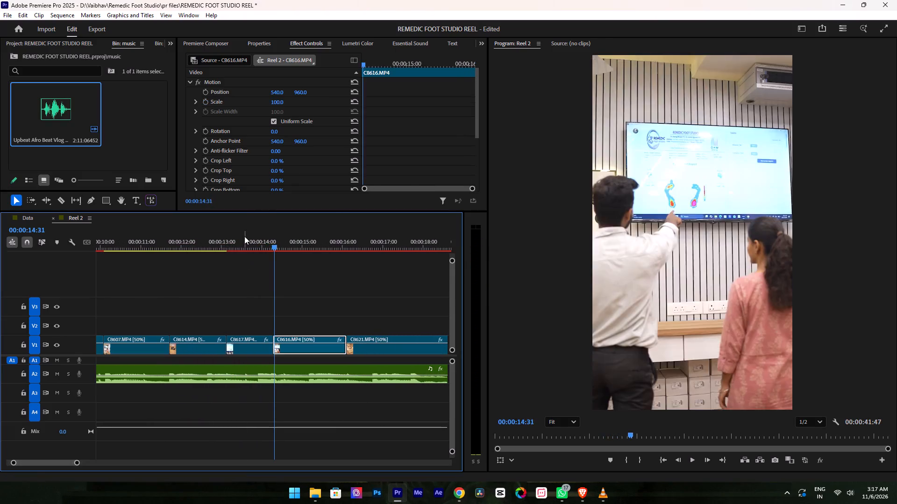
Keyframe C8617's Scale from 110 at its start to the default 100 at its end, and preview from C8614.
left_click(244, 236)
left_click_drag(378, 63, 301, 89)
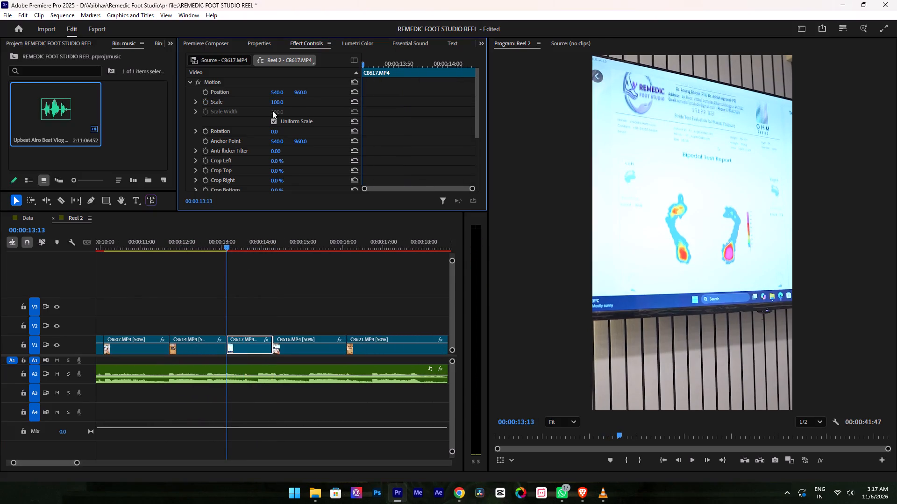
left_click(273, 98)
left_click(278, 101)
type("11")
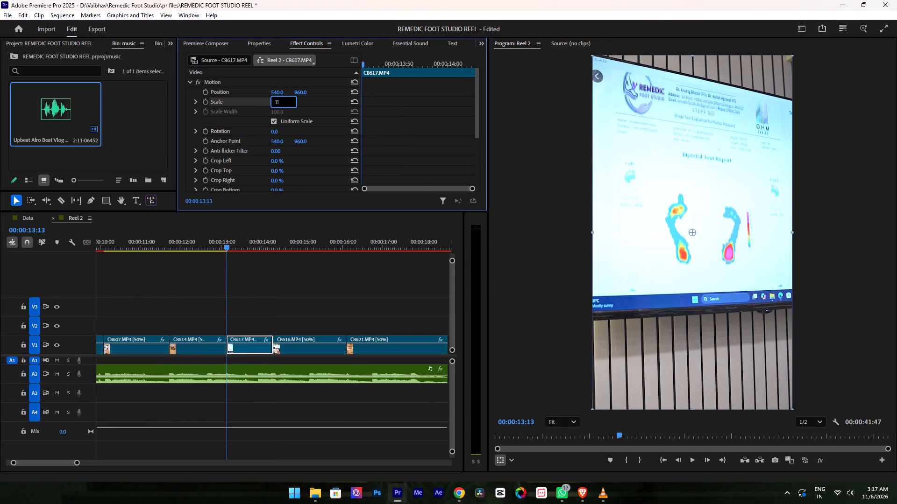
key("0")
left_click(208, 100)
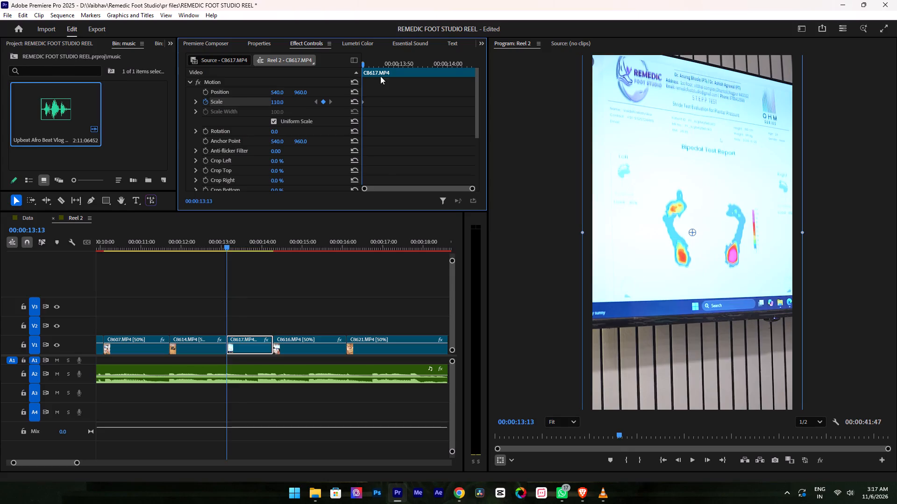
left_click_drag(380, 62, 387, 64)
left_click(349, 100)
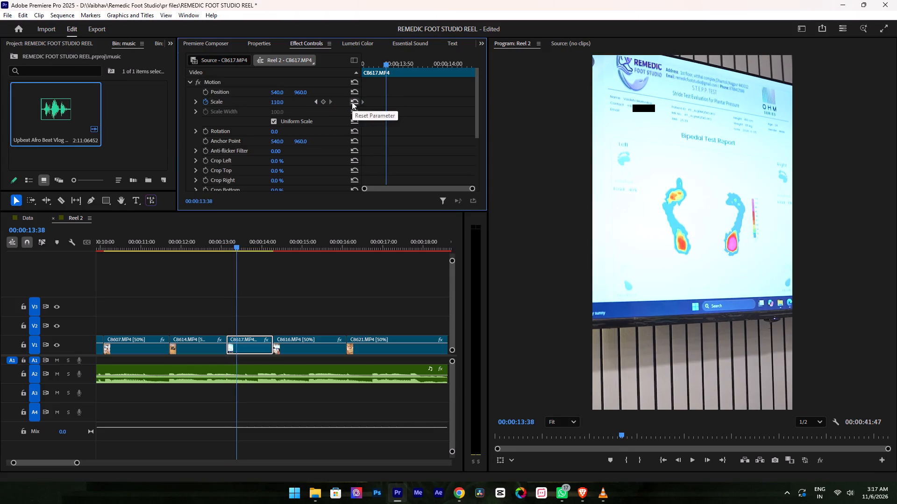
left_click(352, 102)
left_click_drag(383, 103, 515, 132)
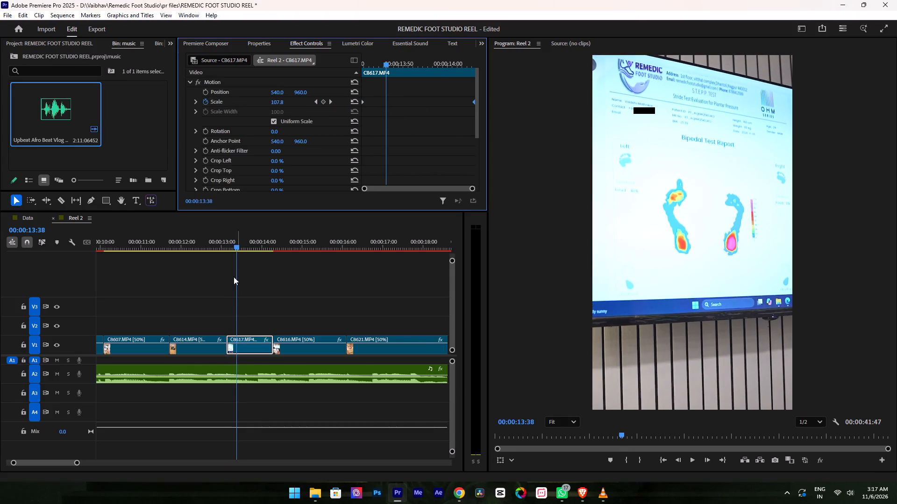
left_click_drag(211, 242, 203, 242)
key("space")
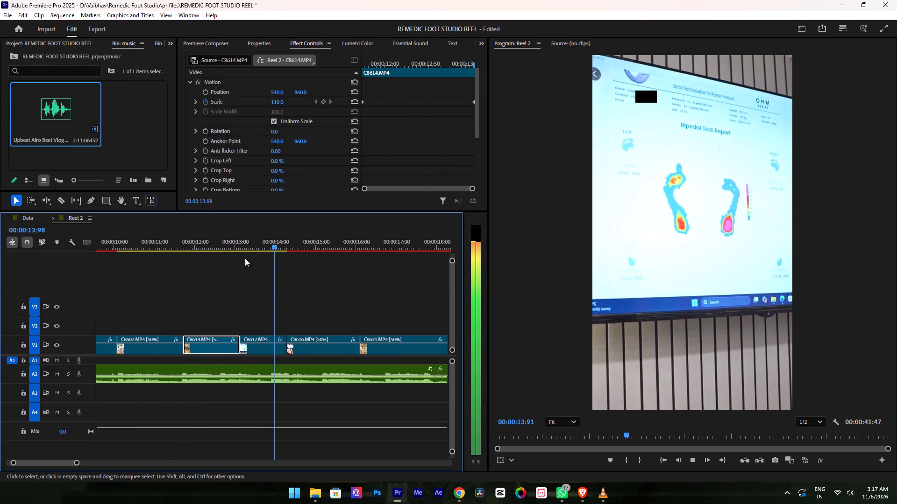
key("space")
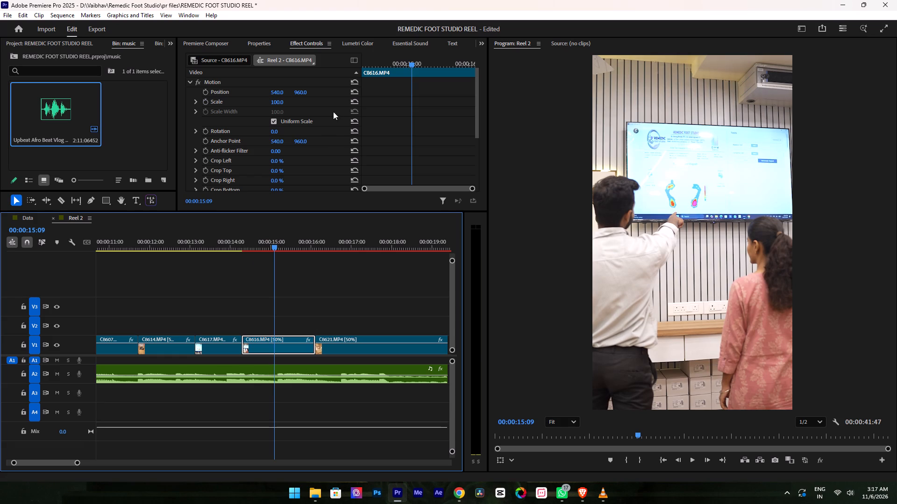
Keyframe C8616's Scale from 100 at its start to 112 at its end, and play on from C8617.
left_click(204, 101)
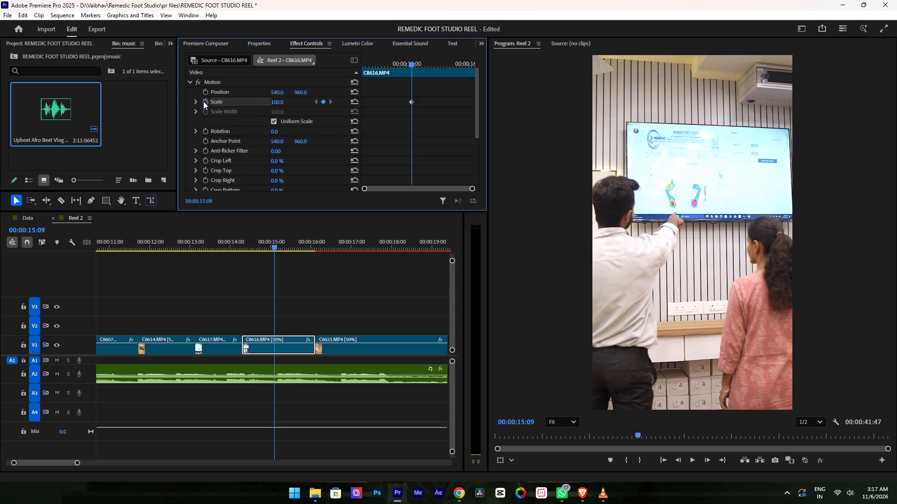
left_click_drag(411, 102, 333, 112)
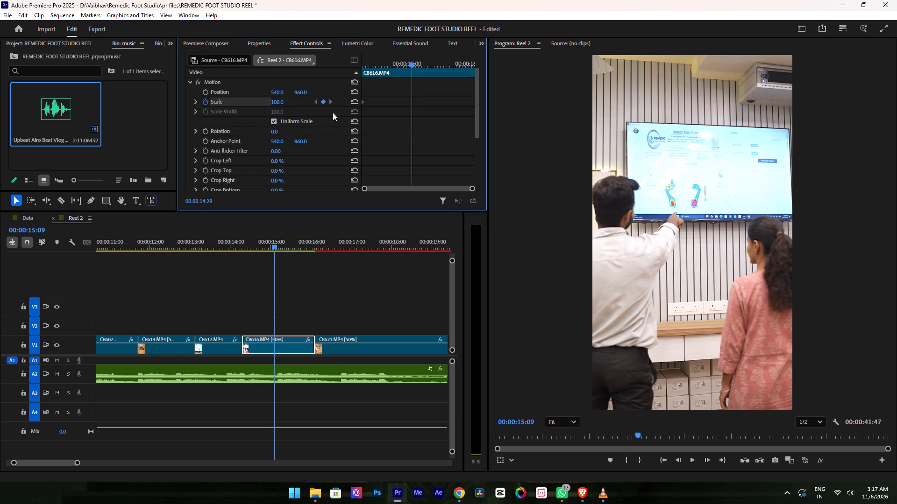
left_click_drag(333, 112, 329, 113)
left_click(284, 101)
type("11")
key("2")
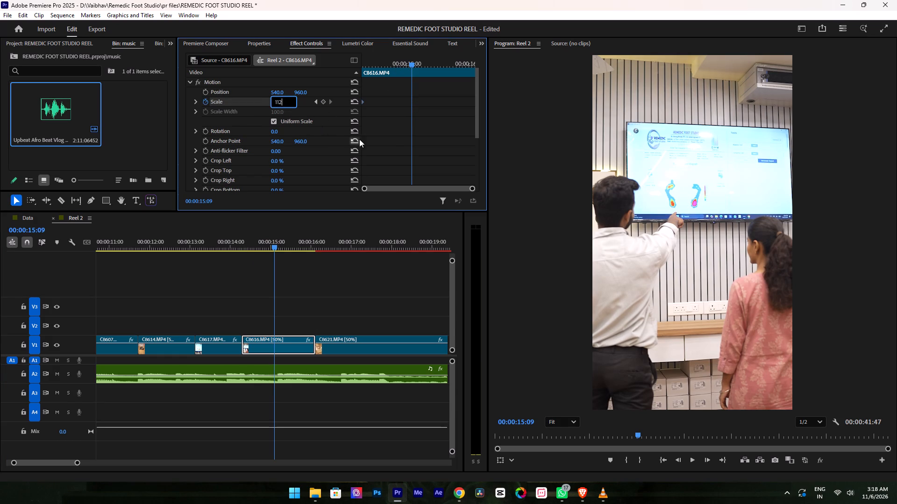
left_click(391, 139)
left_click_drag(409, 104, 489, 123)
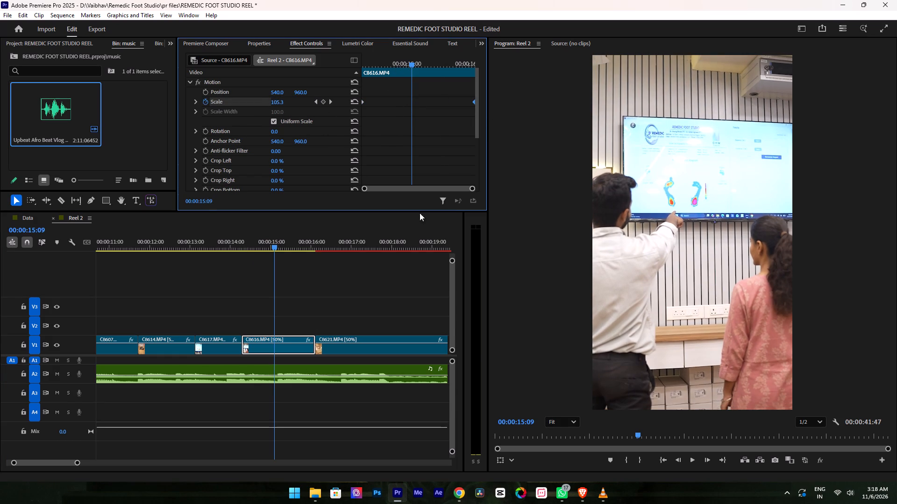
left_click_drag(246, 235, 221, 239)
key("space")
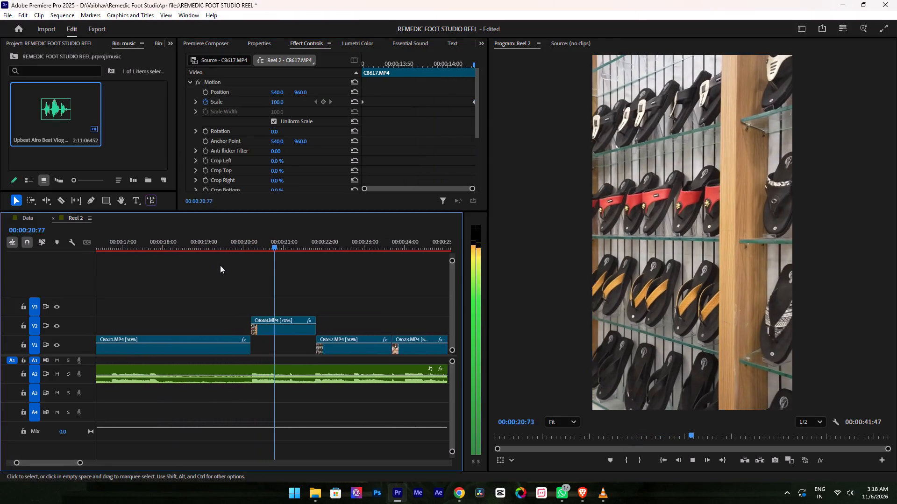
Play the reel on past the last clip C8661, stop, and add a long fade-out to the music from about 20 seconds to its end.
scroll(221, 267, "down", 10, "alt")
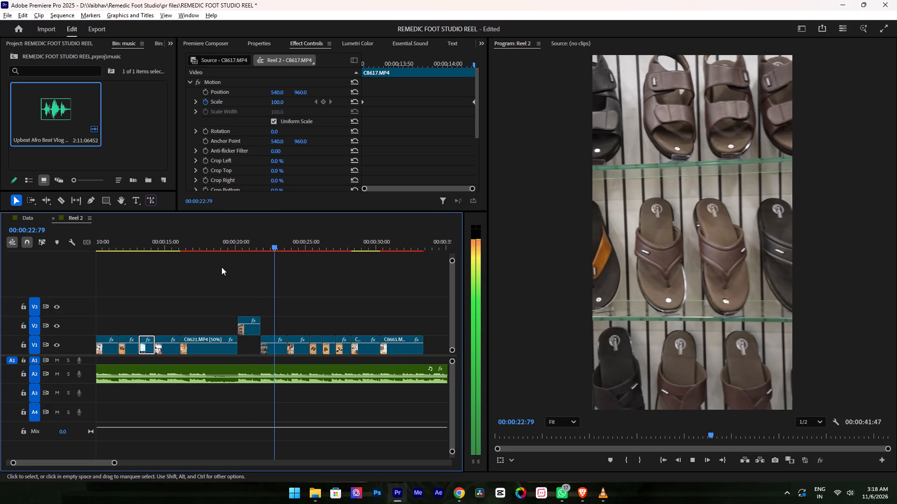
scroll(221, 267, "up", 4, "alt")
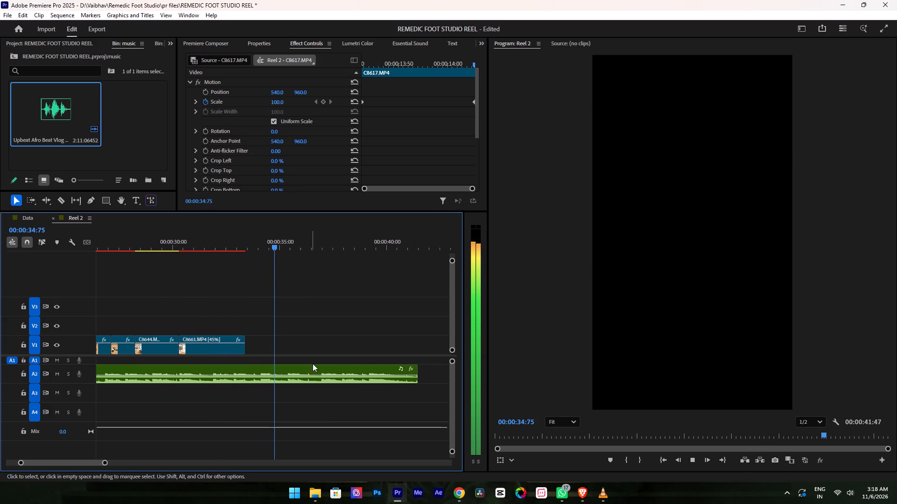
key("space")
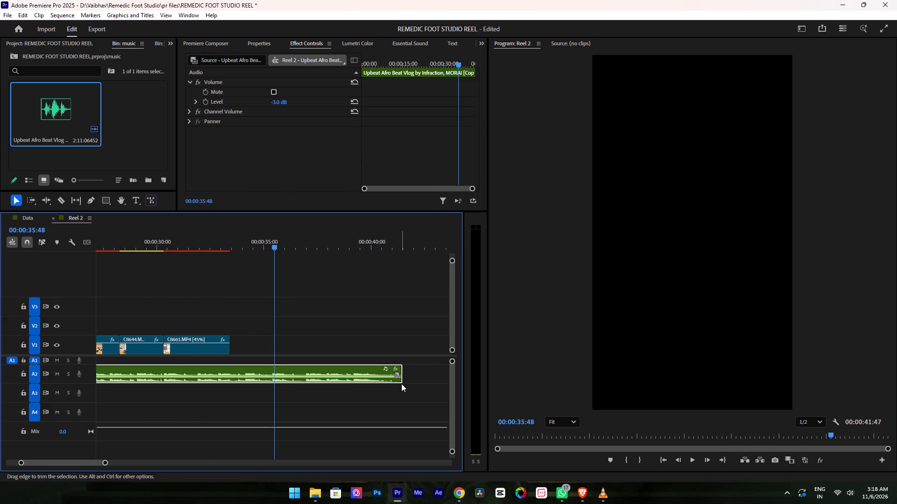
left_click_drag(396, 373, 153, 363)
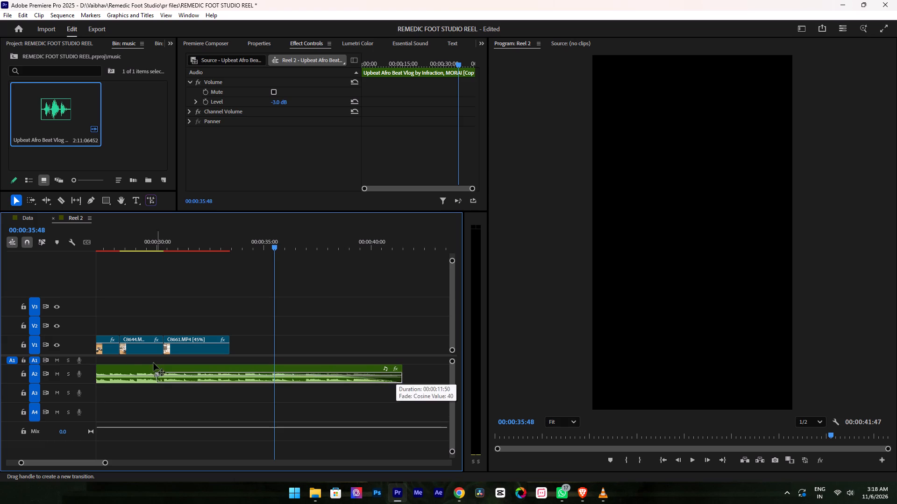
left_click_drag(153, 363, 104, 373)
Trim the music's end back to 00:00:37:29 and preview the reel's closing shots from about 28 seconds.
scroll(272, 397, "down", 11, "alt")
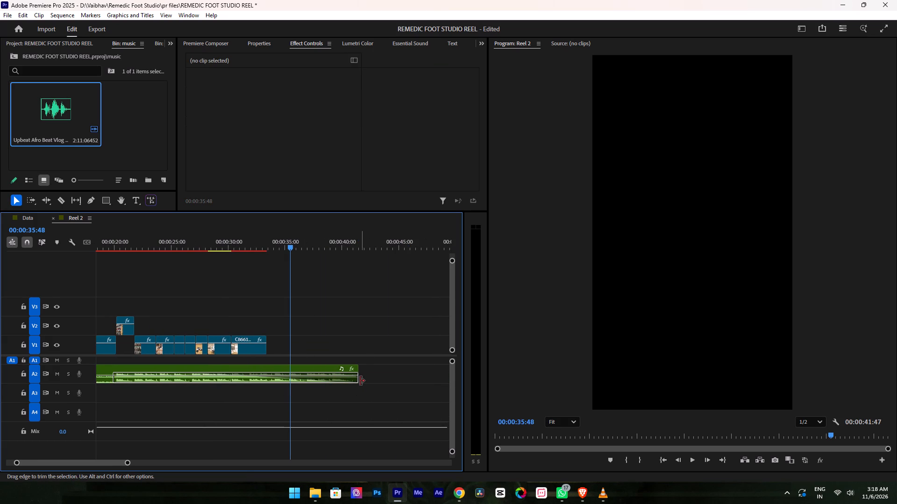
left_click_drag(360, 380, 312, 381)
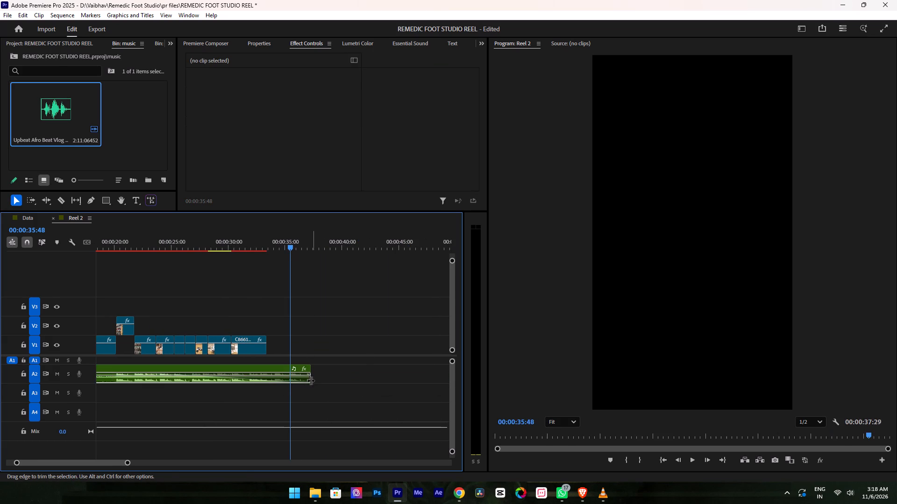
left_click(206, 245)
key("space")
scroll(307, 299, "up", 1, "alt")
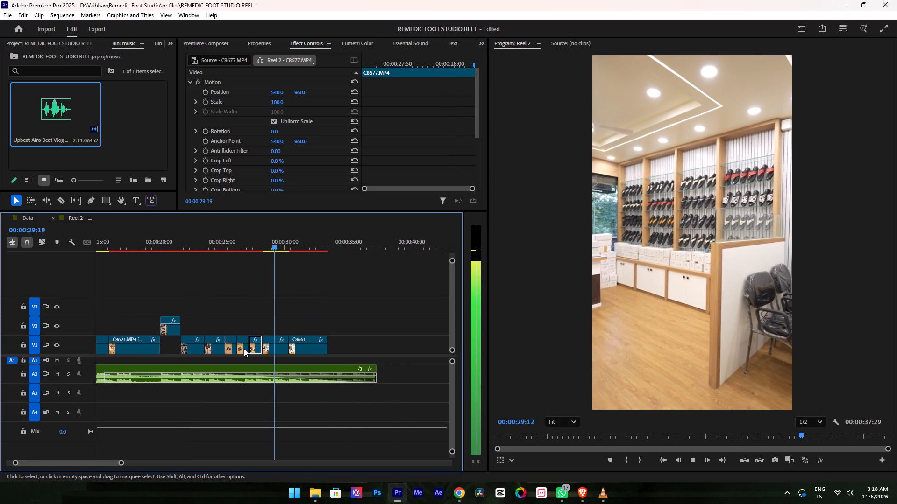
Shorten the music's fade-out by moving its start later, and preview the fade past the end of C8661.
scroll(188, 385, "down", 3, "alt")
key("space")
left_click_drag(140, 375, 205, 368)
key("space")
left_click(325, 295)
scroll(325, 297, "up", 6, "alt")
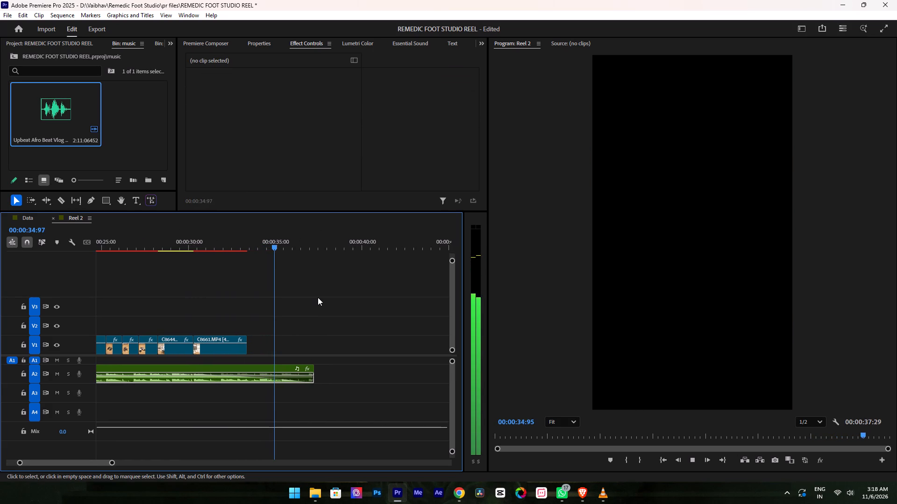
key("space")
key("space")
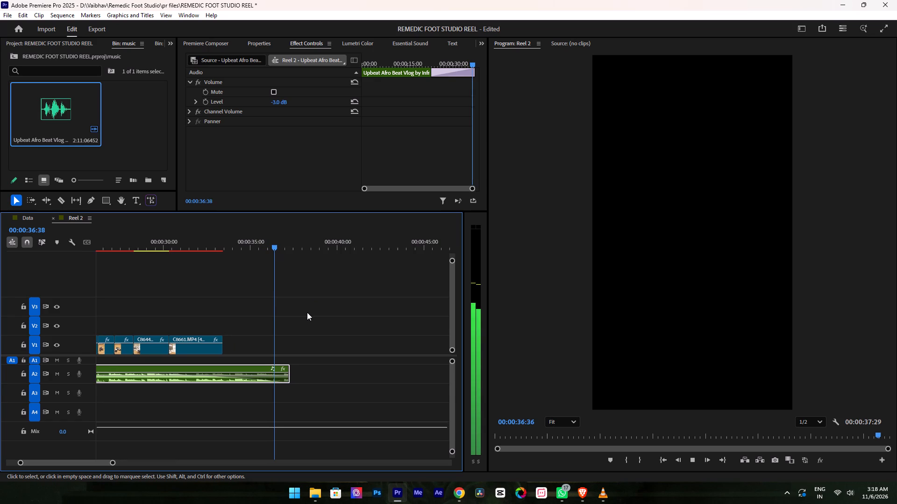
key("space")
Save the project.
left_click(303, 324)
key("ctrl+s")
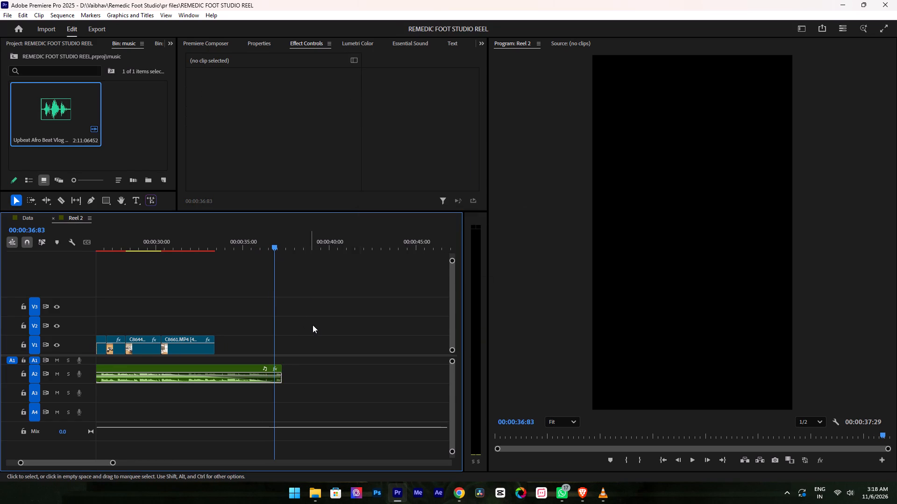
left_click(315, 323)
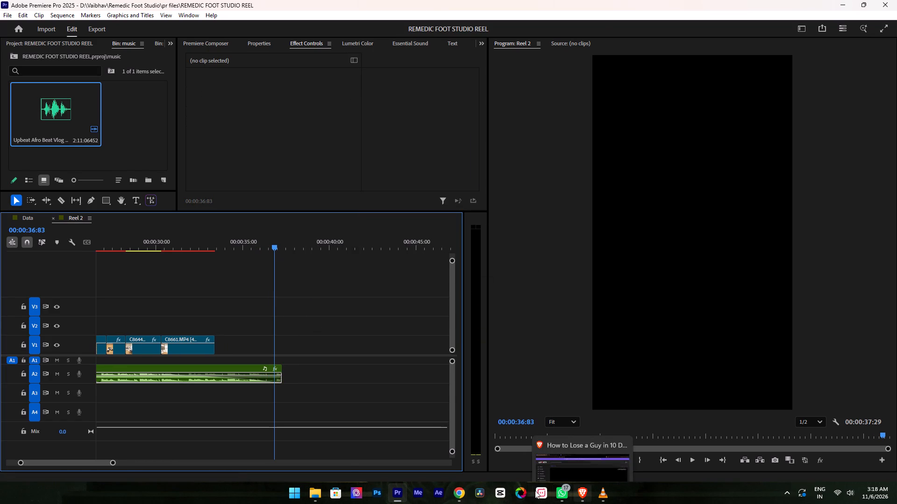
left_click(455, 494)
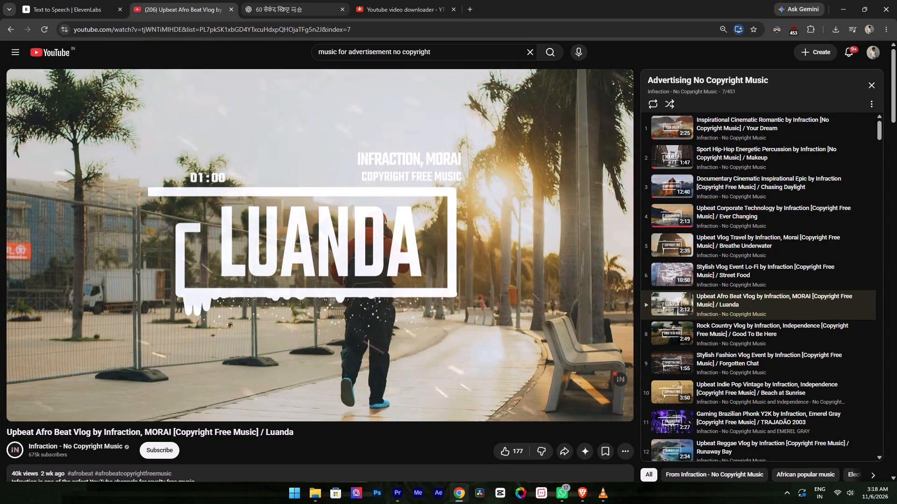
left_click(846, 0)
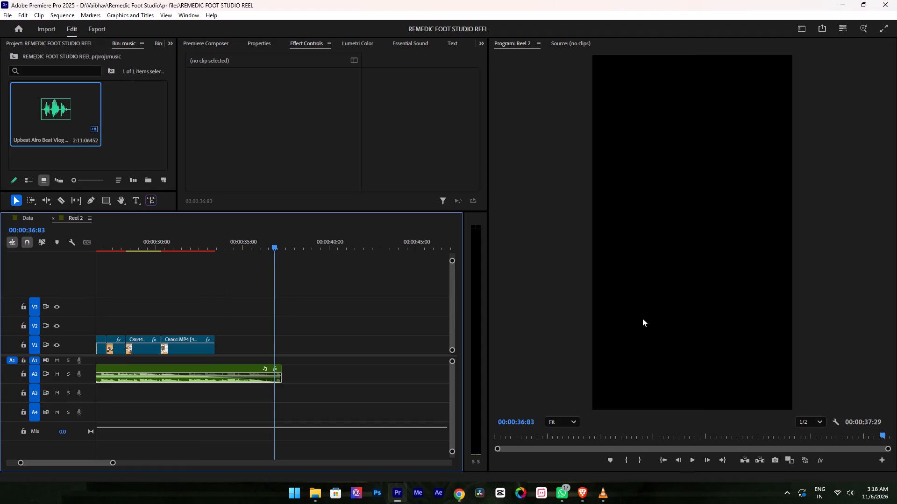